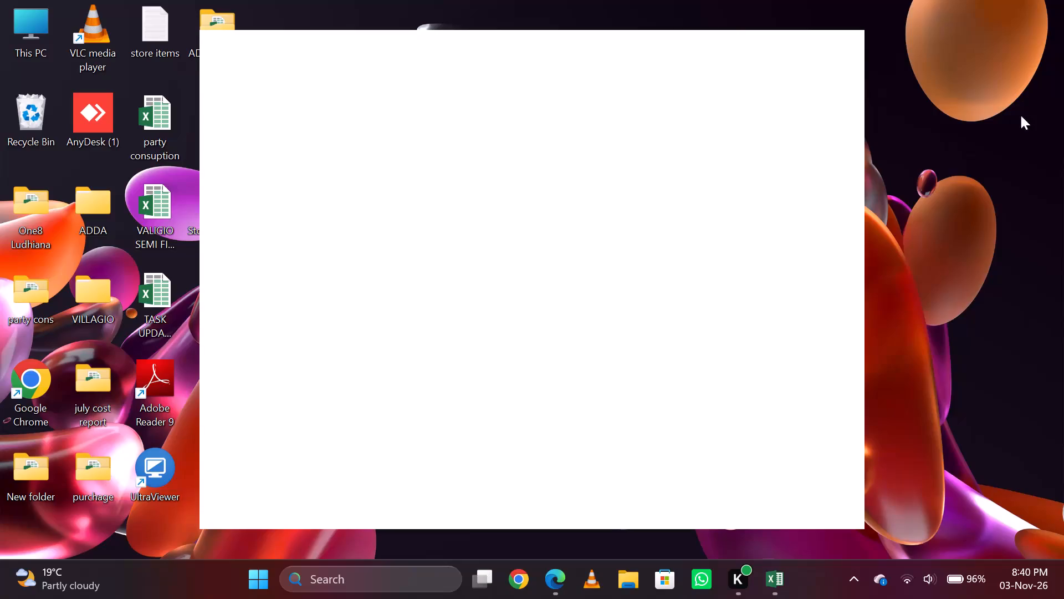
Switch to the open Excel workbook "ADDA - F&B Cost Report of Oct'26".
left_click(775, 594)
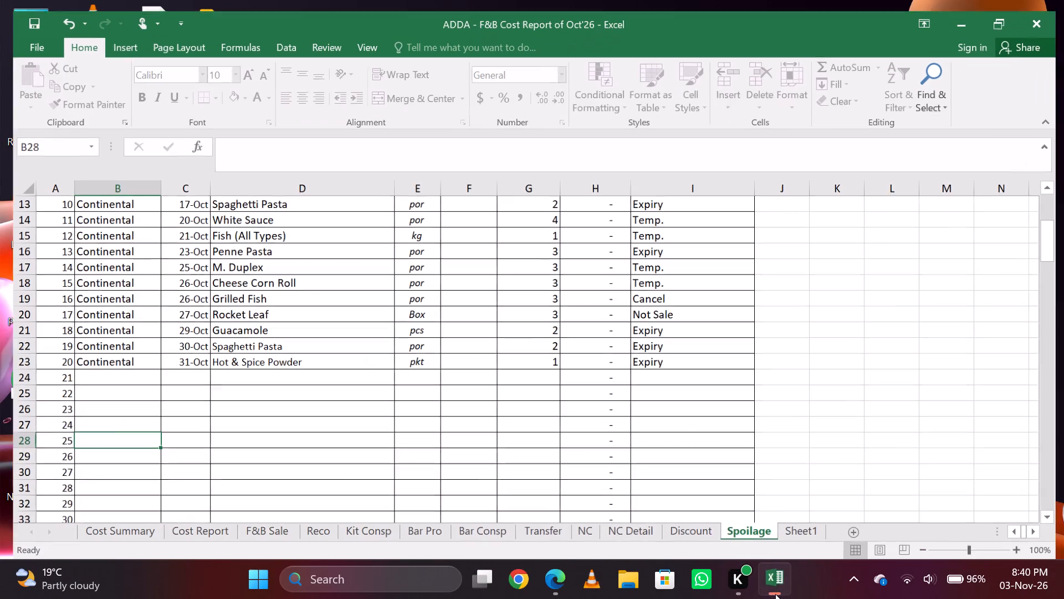
Review the Continental department's October entries on the Spoilage sheet, from the header rows down to the last filled items.
scroll(469, 327, "up", 4)
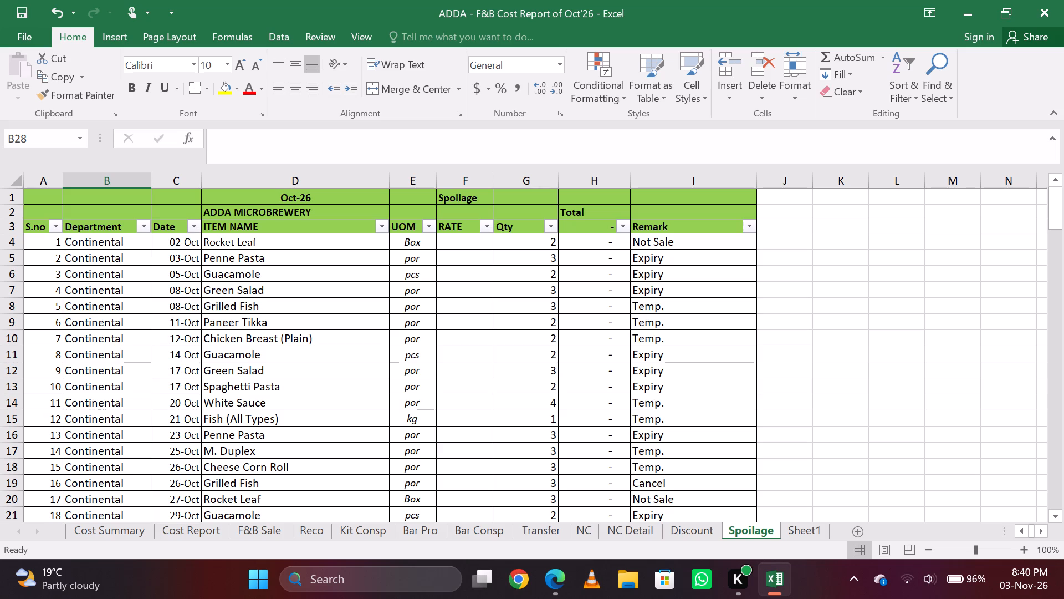
key("Down")
key("Down")
key("Left")
key("Up")
key("Up")
key("Up")
key("Up")
key("Up")
key("Up")
key("Up")
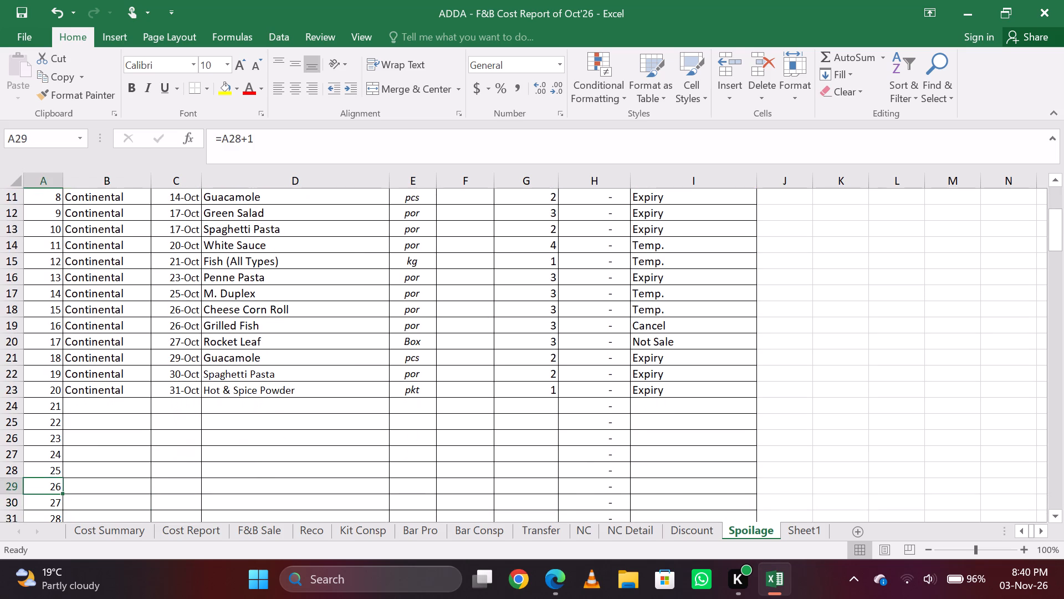
key("Right")
key("Right")
key("Right")
key("Up")
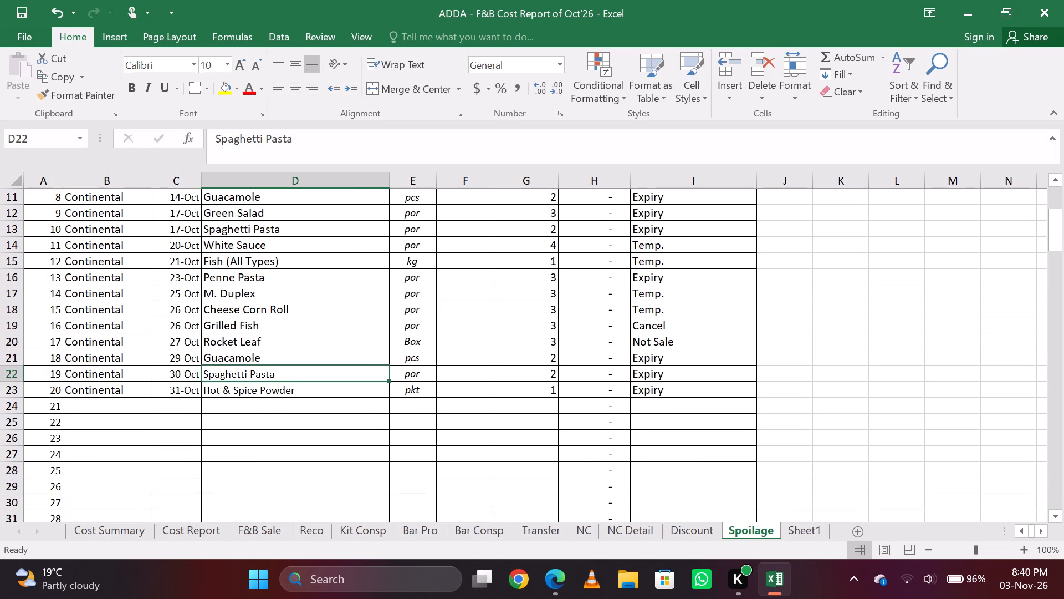
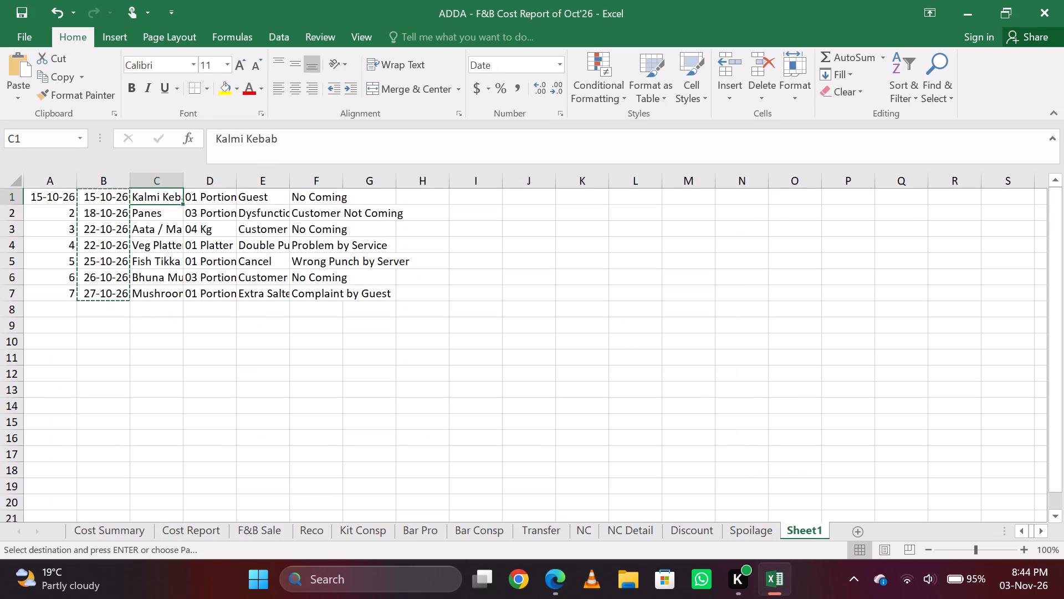
key("shift+Down")
key("shift+Down")
key("shift+Down")
key("shift+Down")
key("shift+Down")
key("shift+Down")
key("ctrl+c")
key("ctrl+Page_Up")
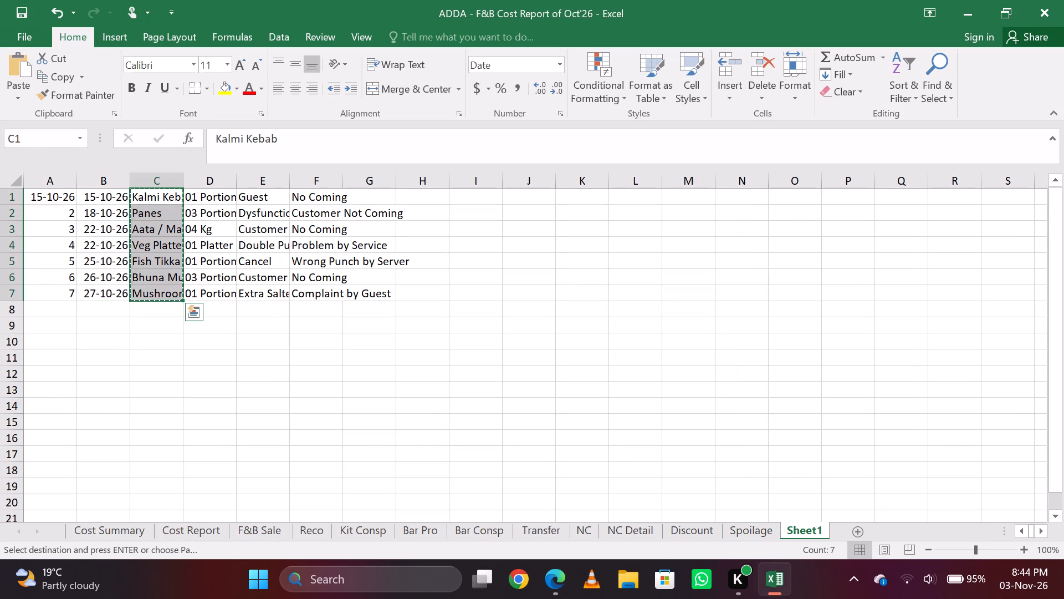
key("Right")
key("Left")
type("esv")
key("Return")
Copy the quantities in D1:D7 of Sheet1 and paste them as values into the Spoilage sheet's unit column, starting at E24.
key("alt+Tab")
key("alt+Tab")
key("ctrl+Page_Down")
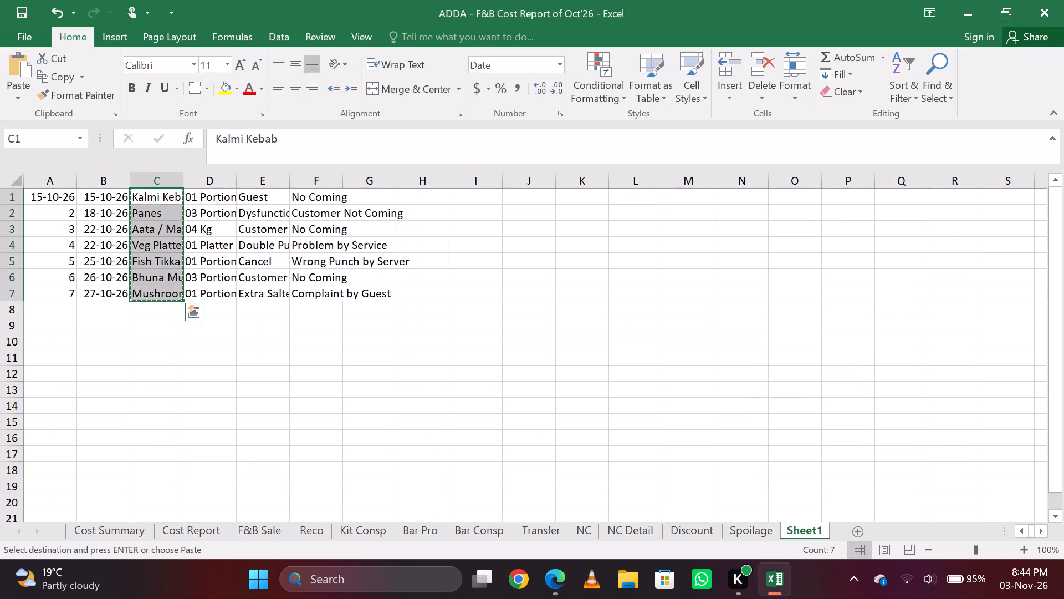
key("Right")
key("shift+Down")
key("shift+Down")
key("shift+Down")
key("shift+Down")
key("shift+Down")
key("shift+Down")
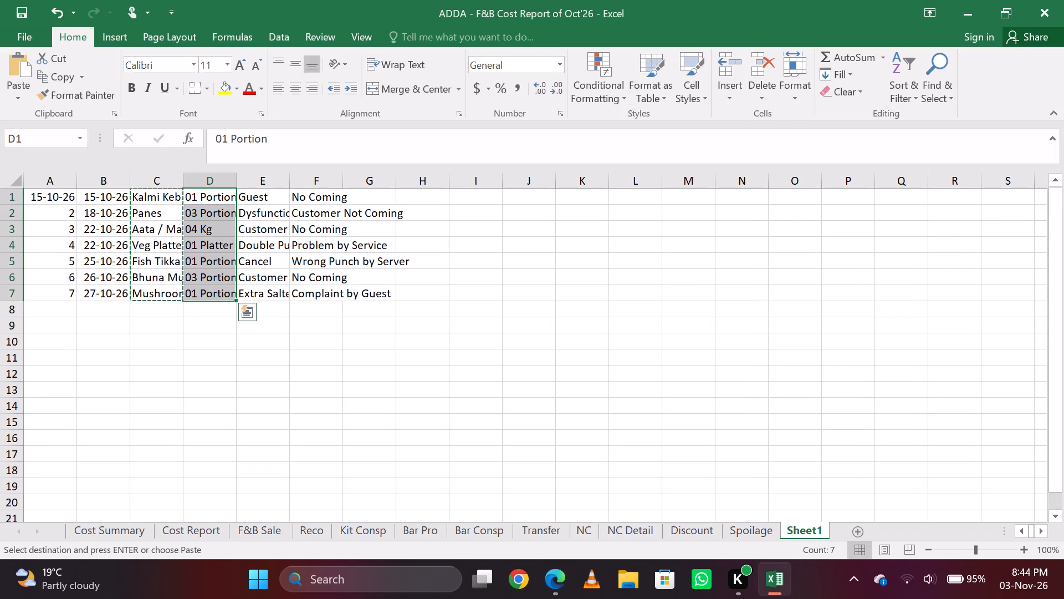
key("ctrl+c")
key("ctrl+Page_Up")
key("Right")
type("esv")
key("Return")
Copy the reasons in E1:E7 of Sheet1 and paste them as values into the Spoilage sheet, starting at I24.
key("Right")
key("Right")
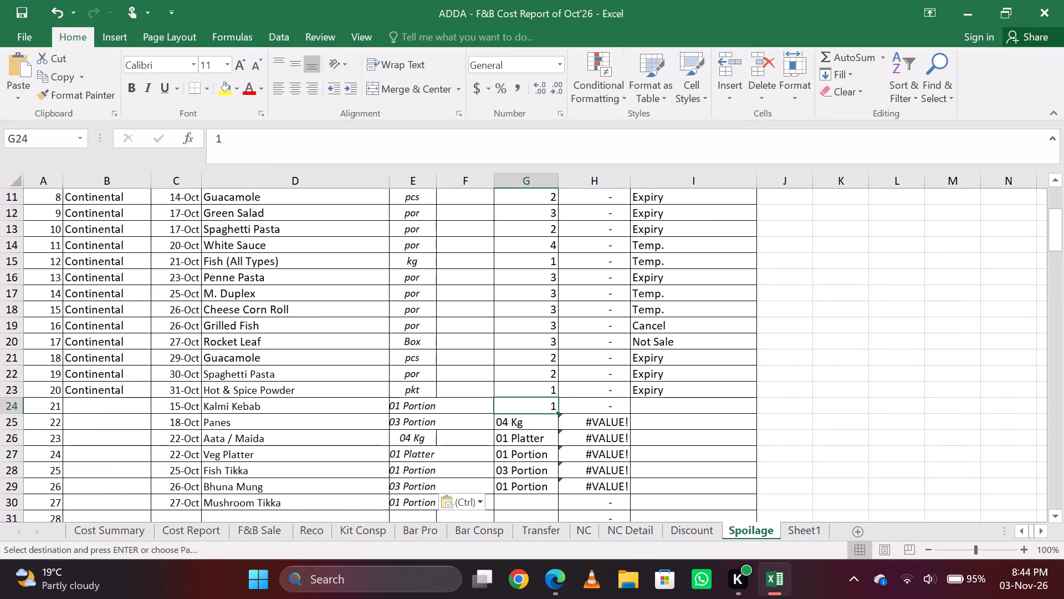
key("Down")
key("Up")
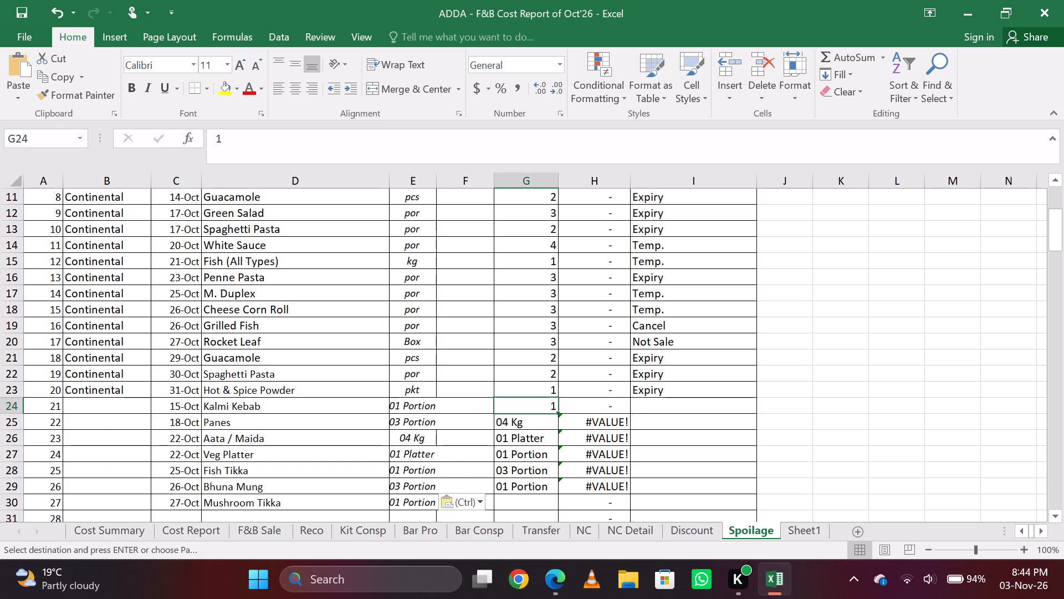
key("ctrl+Page_Down")
key("Right")
key("shift+Down")
key("shift+Down")
key("shift+Down")
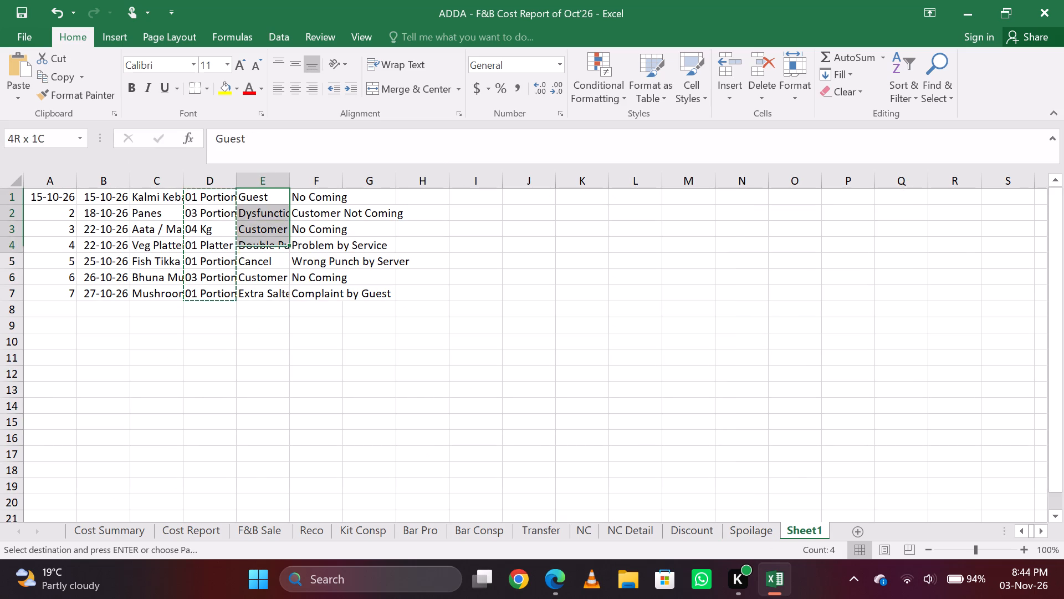
key("shift+Down")
key("shift+Down")
key("shift+Down")
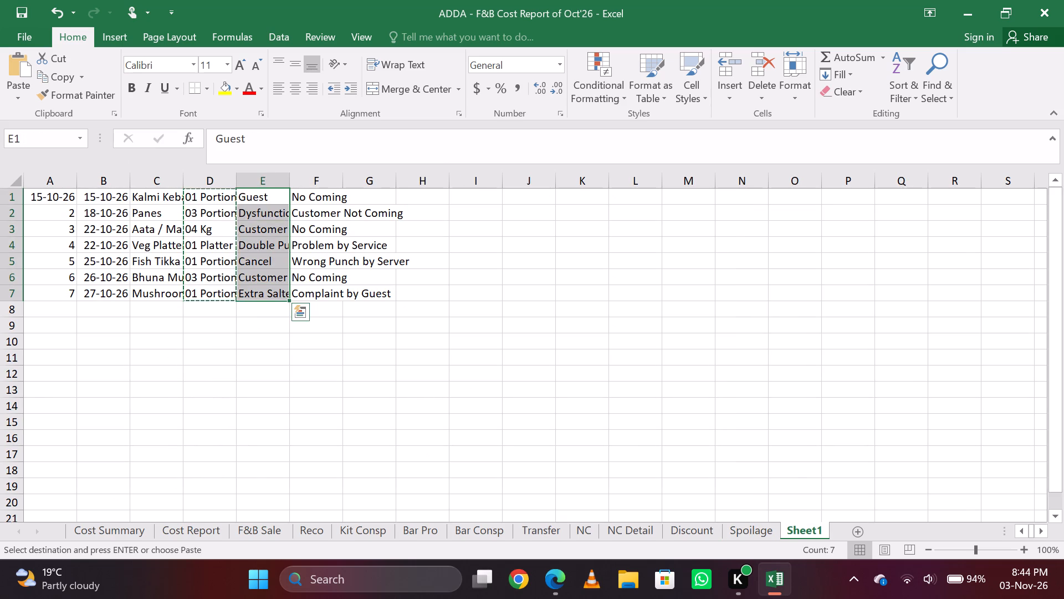
key("ctrl+c")
key("ctrl+Page_Up")
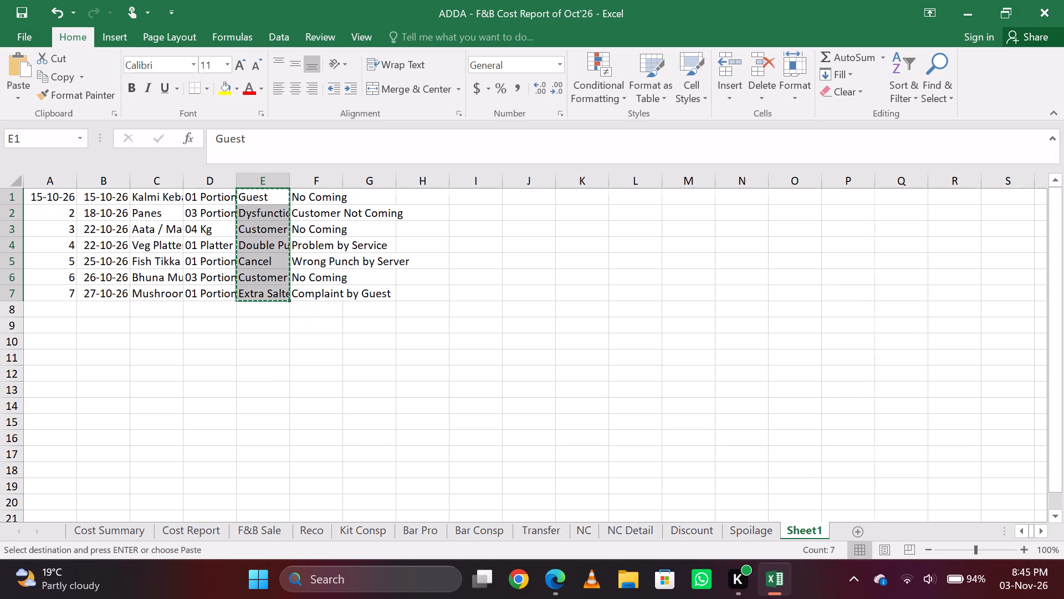
key("Right")
key("Right")
type("esv")
key("Return")
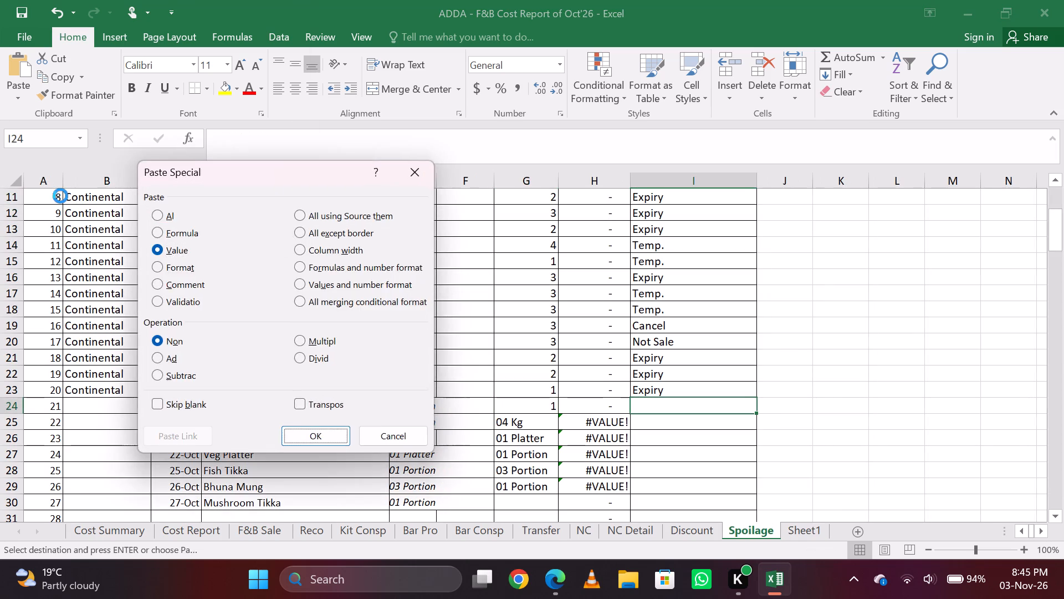
Copy the quantities in D1:D7 of Sheet1 and paste them as values into the Spoilage sheet's quantity column, starting at G24.
key("Left")
key("Left")
key("ctrl+Page_Down")
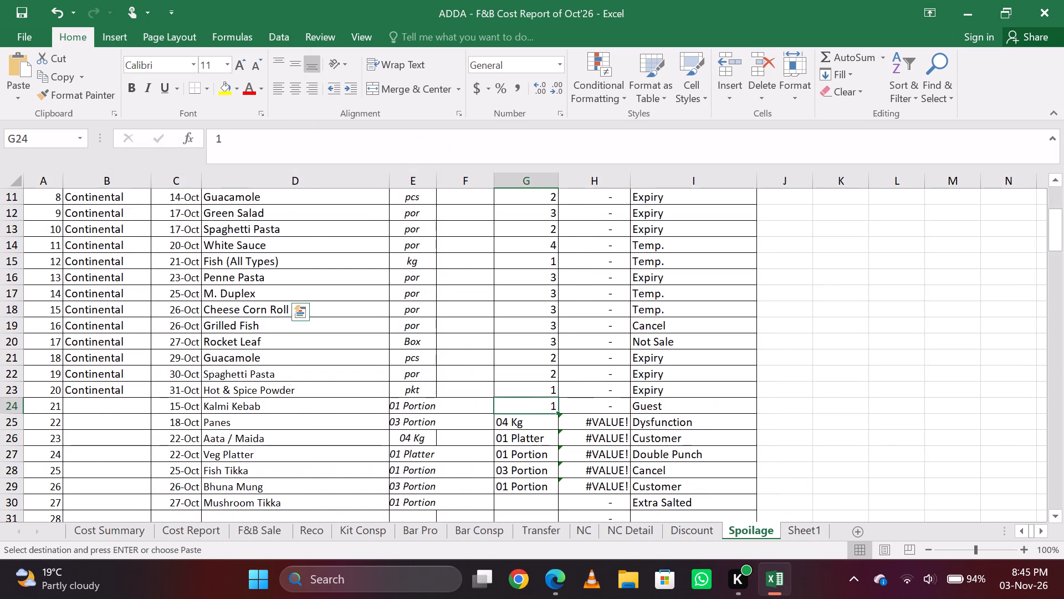
key("Right")
key("Left")
key("Left")
key("shift+Down")
key("shift+Down")
key("shift+Down")
key("shift+Down")
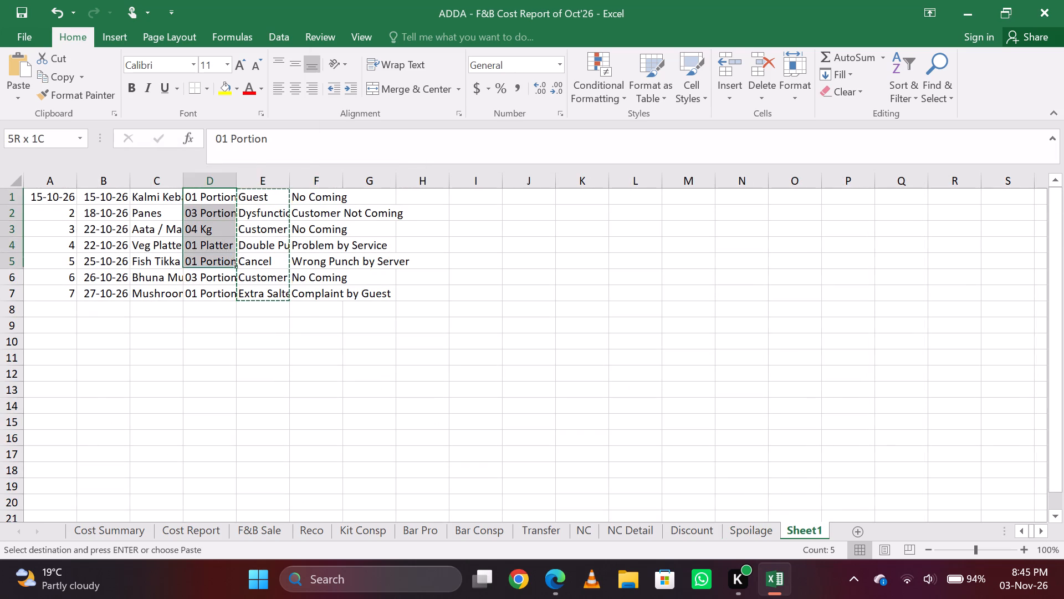
key("shift+Down")
key("shift+Down")
key("ctrl+c")
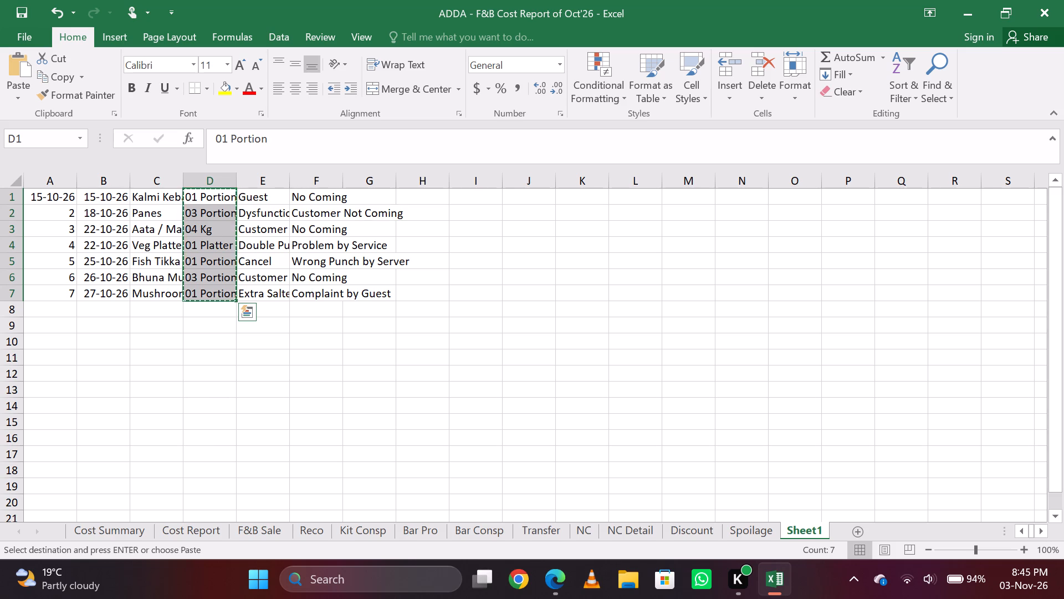
key("ctrl+Page_Up")
key("Right")
key("Right")
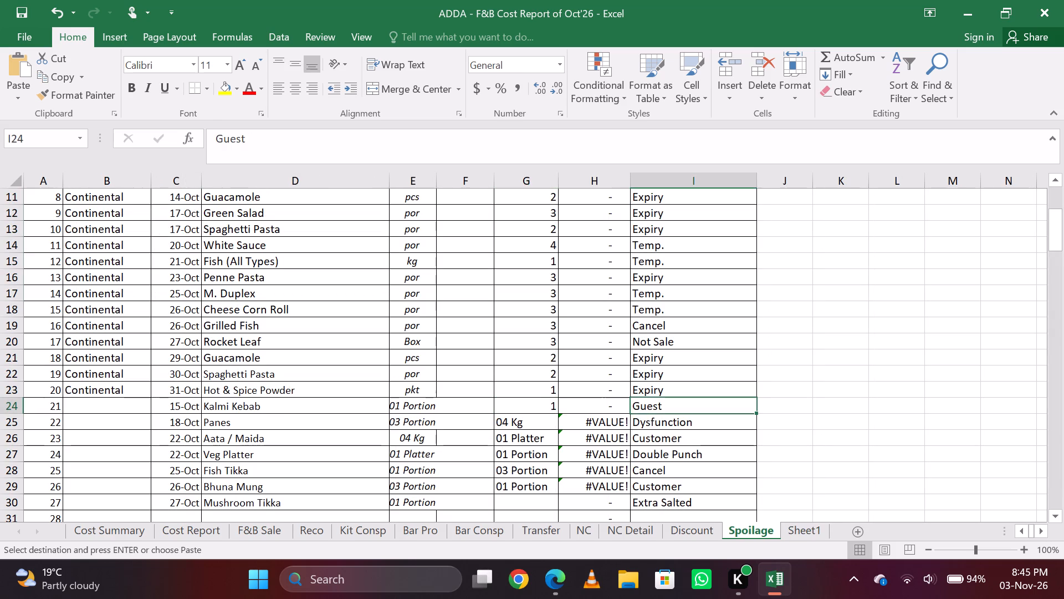
key("Down")
key("Up")
key("Left")
key("Left")
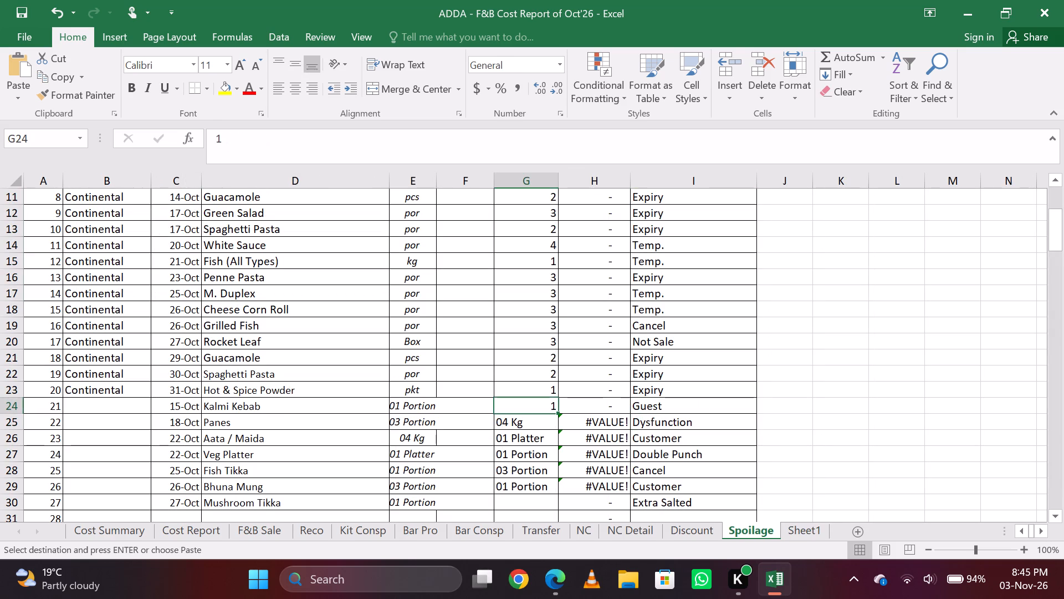
key("Left")
key("Right")
type("esv")
key("Return")
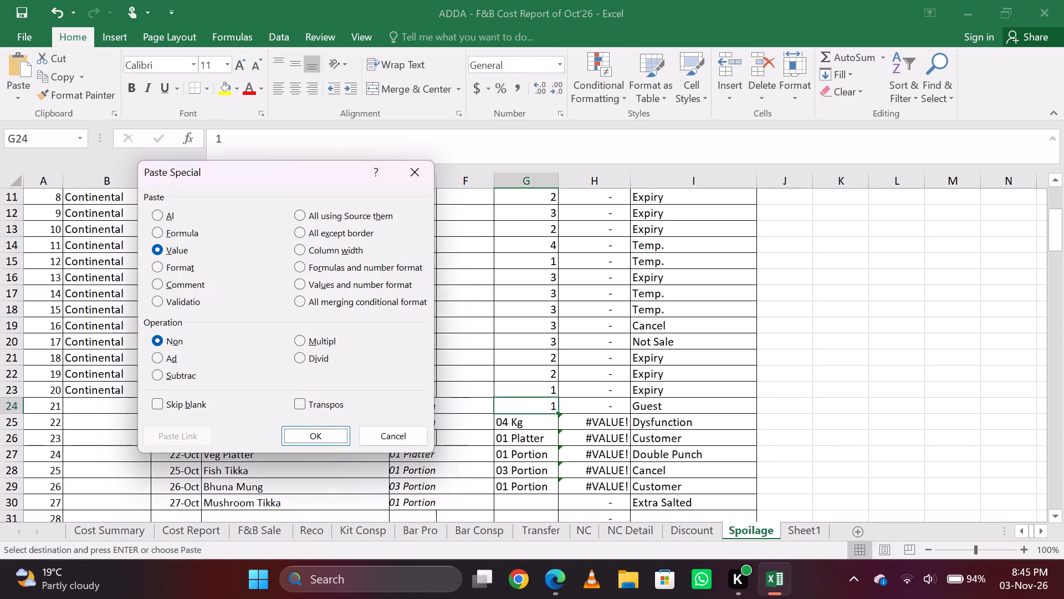
Compare the reasons in column E of Sheet1 with the remarks in column F, row by row.
key("ctrl+Page_Up")
key("ctrl+Page_Down")
key("ctrl+Page_Down")
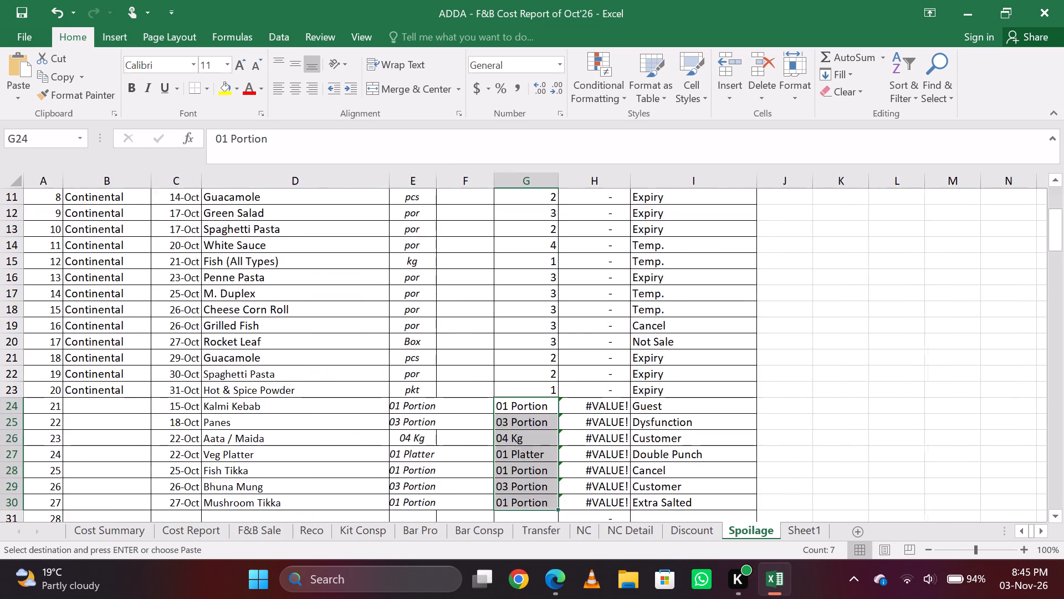
key("Right")
key("Right")
key("Left")
key("Right")
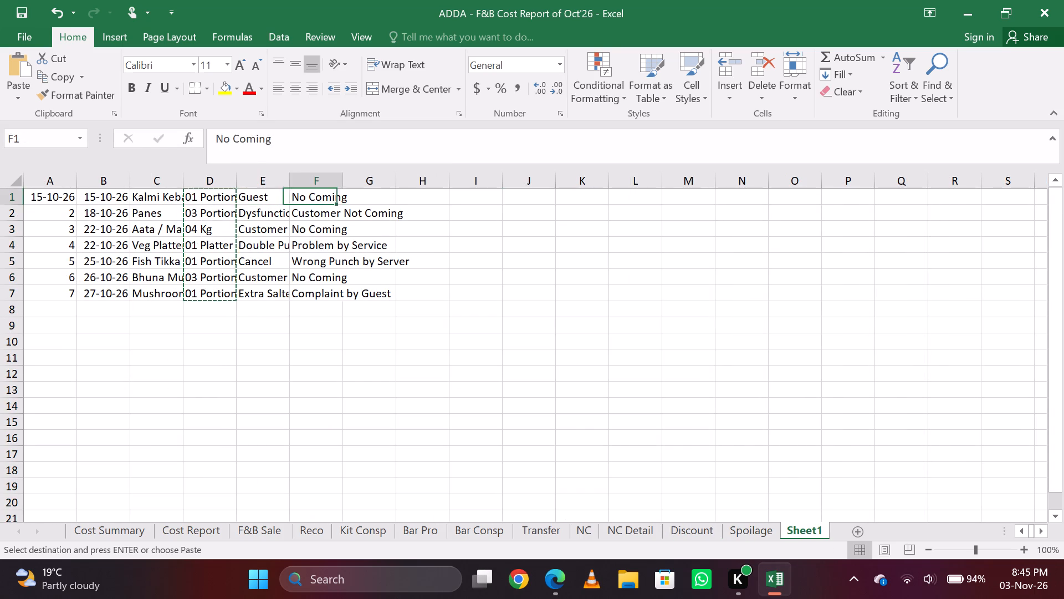
key("Down")
key("Up")
key("Left")
key("Right")
key("Left")
key("Right")
key("Left")
key("Down")
key("Right")
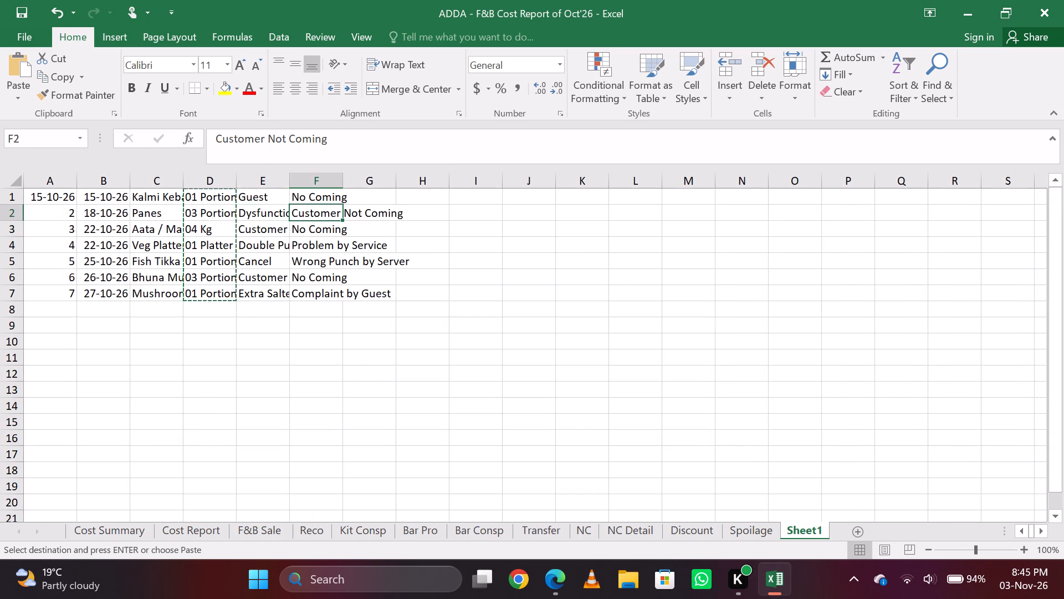
key("Down")
key("Down")
key("Down")
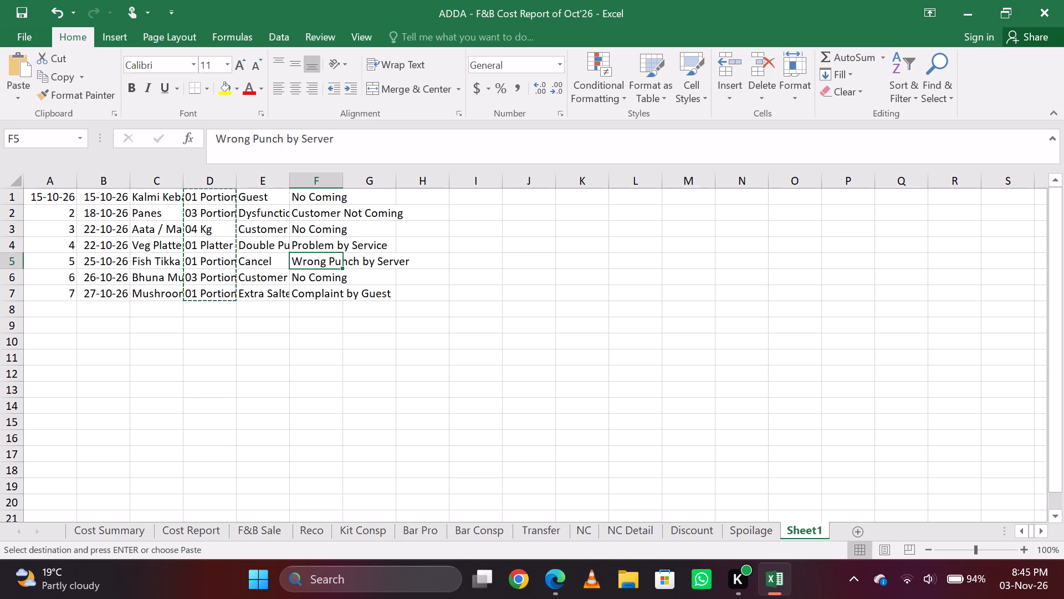
key("Up")
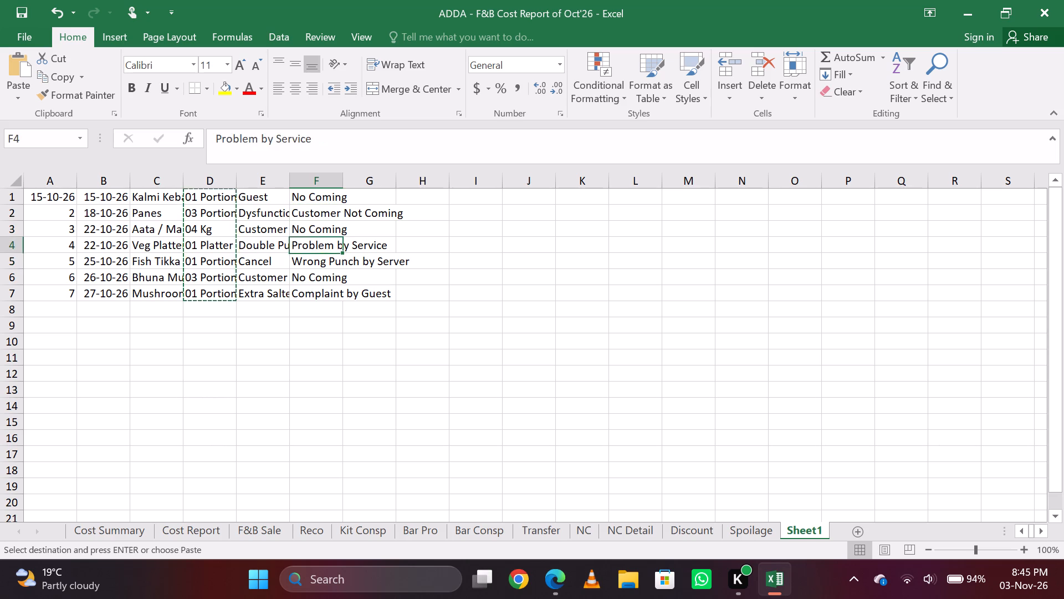
key("Up")
key("Left")
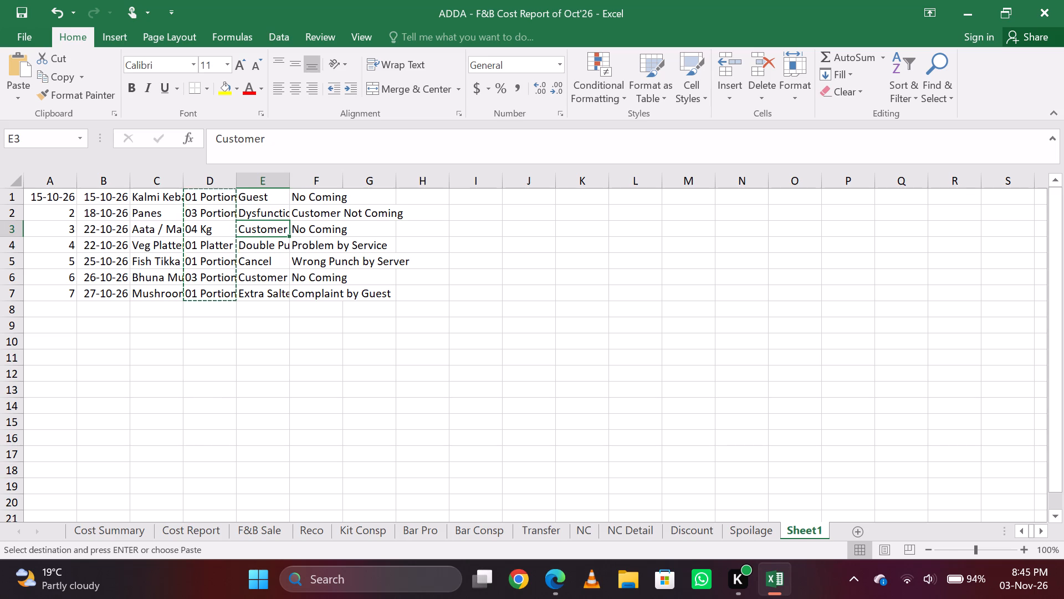
key("Up")
key("Right")
key("Left")
key("Down")
key("Right")
key("Down")
key("Left")
key("Right")
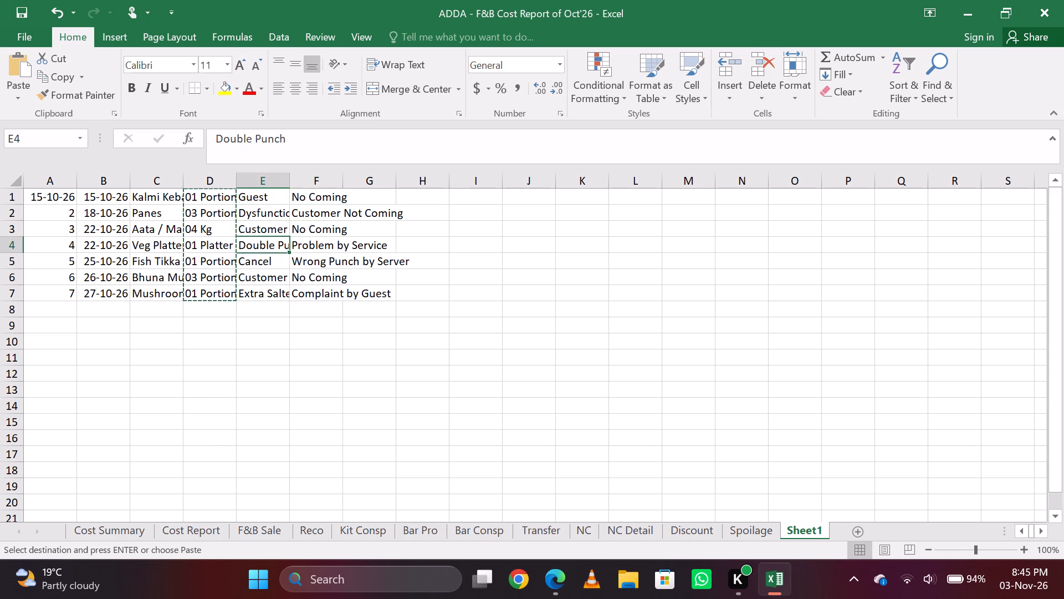
key("Down")
key("Up")
key("Left")
key("Right")
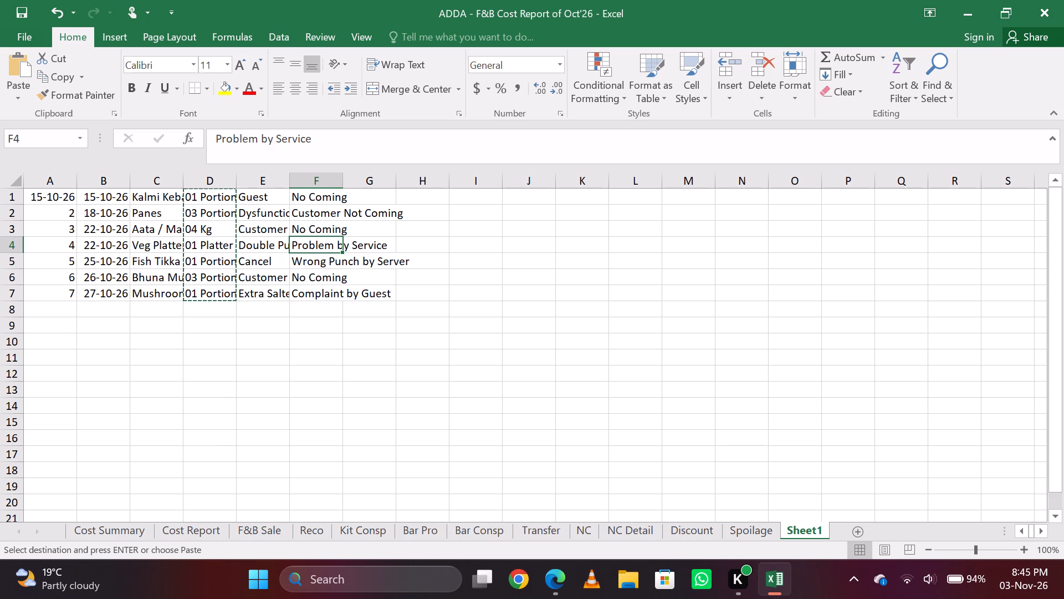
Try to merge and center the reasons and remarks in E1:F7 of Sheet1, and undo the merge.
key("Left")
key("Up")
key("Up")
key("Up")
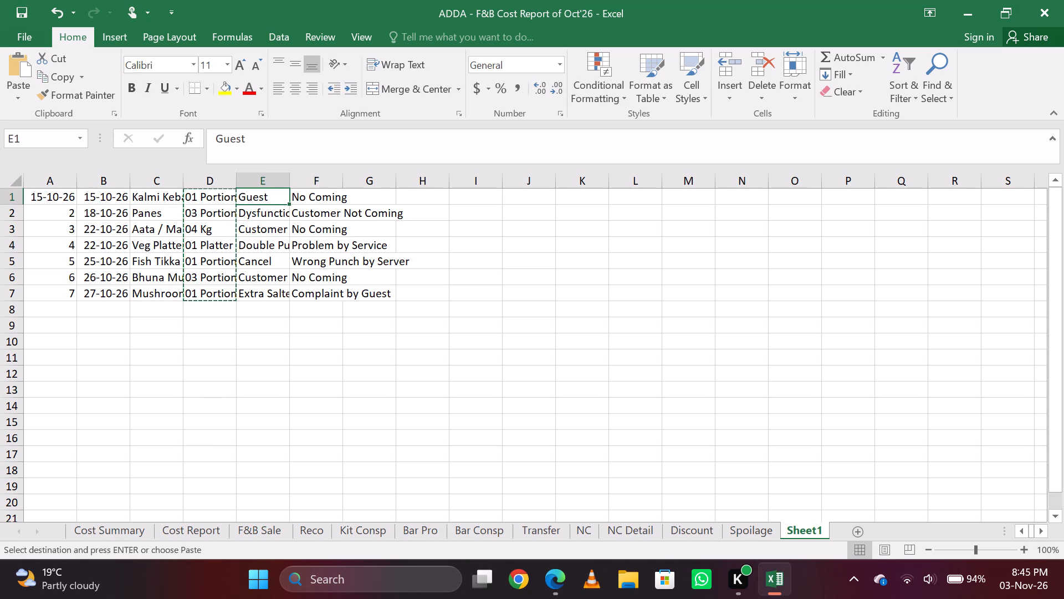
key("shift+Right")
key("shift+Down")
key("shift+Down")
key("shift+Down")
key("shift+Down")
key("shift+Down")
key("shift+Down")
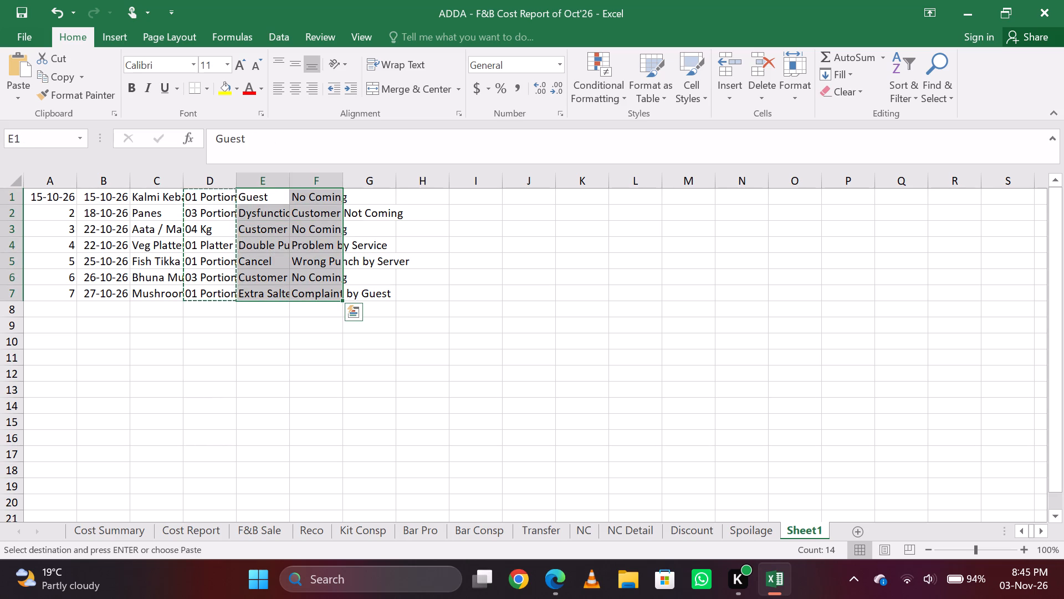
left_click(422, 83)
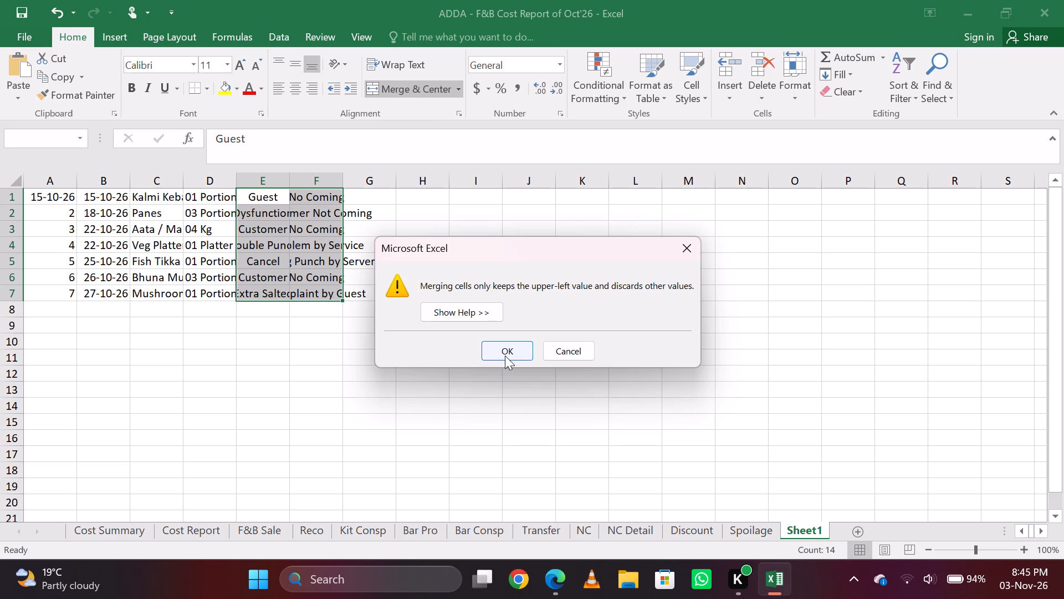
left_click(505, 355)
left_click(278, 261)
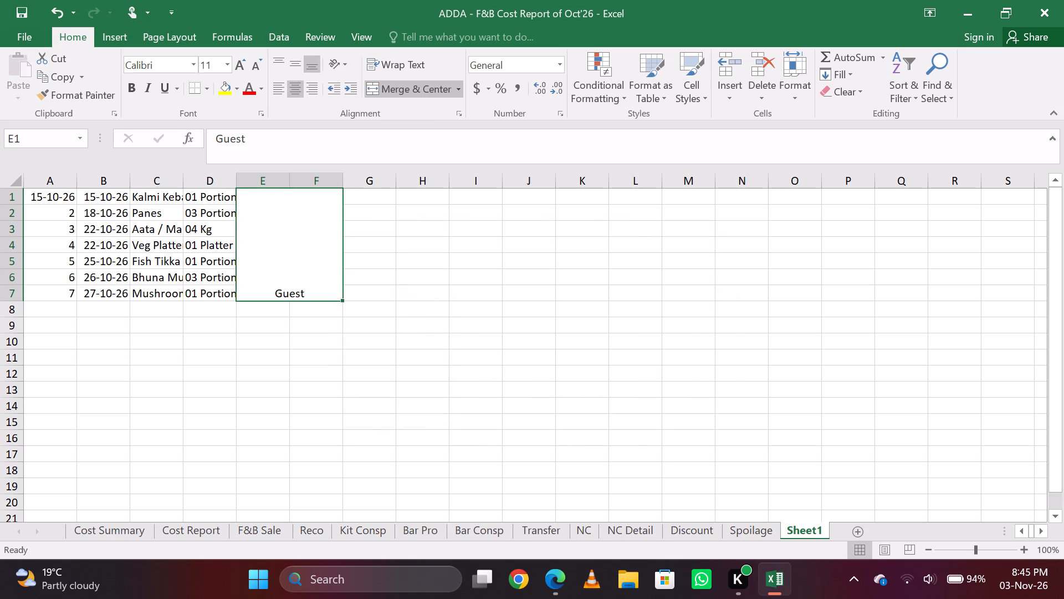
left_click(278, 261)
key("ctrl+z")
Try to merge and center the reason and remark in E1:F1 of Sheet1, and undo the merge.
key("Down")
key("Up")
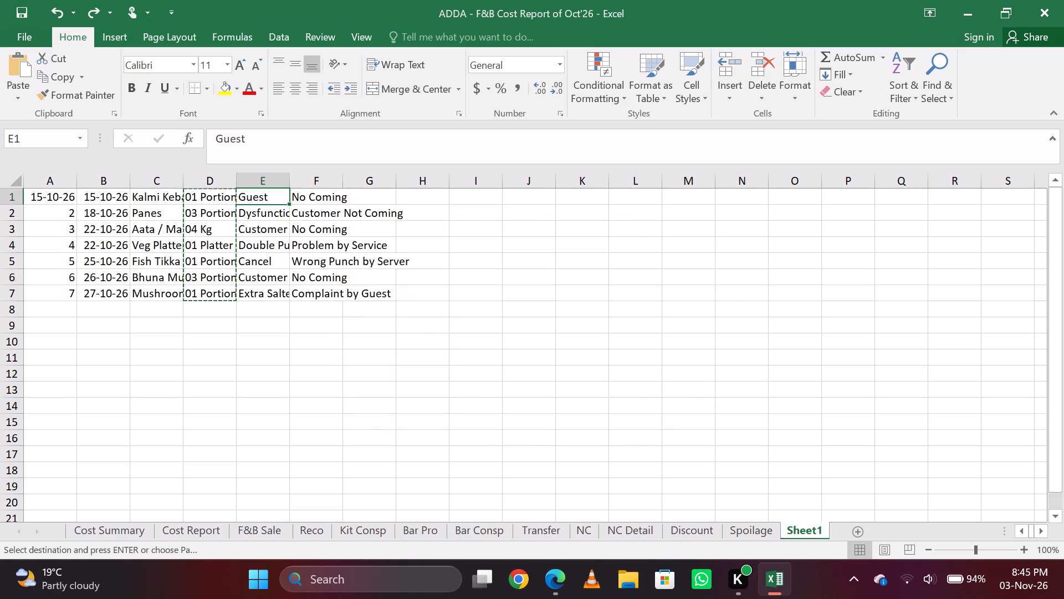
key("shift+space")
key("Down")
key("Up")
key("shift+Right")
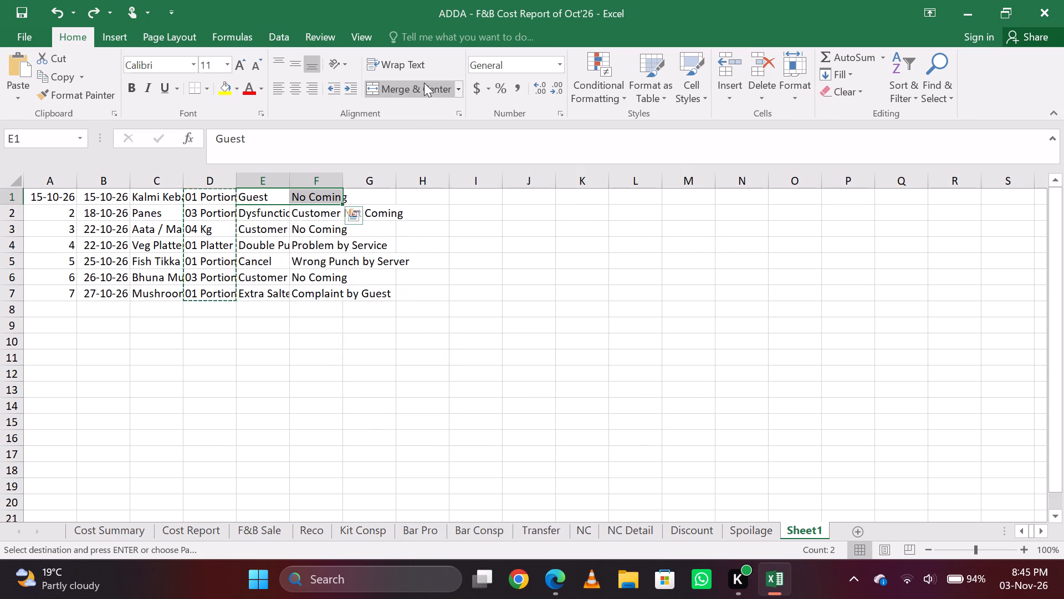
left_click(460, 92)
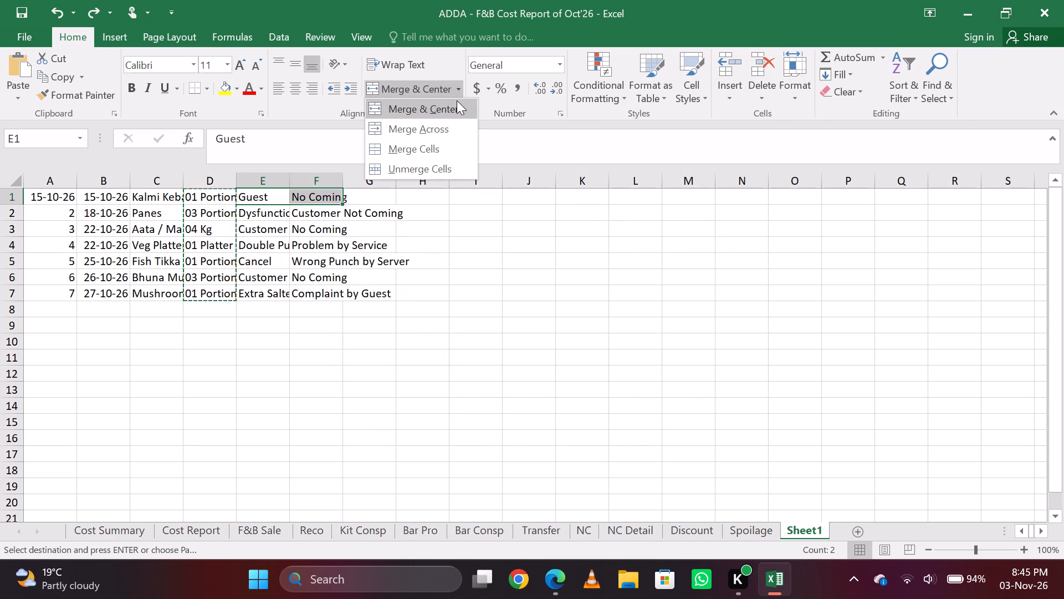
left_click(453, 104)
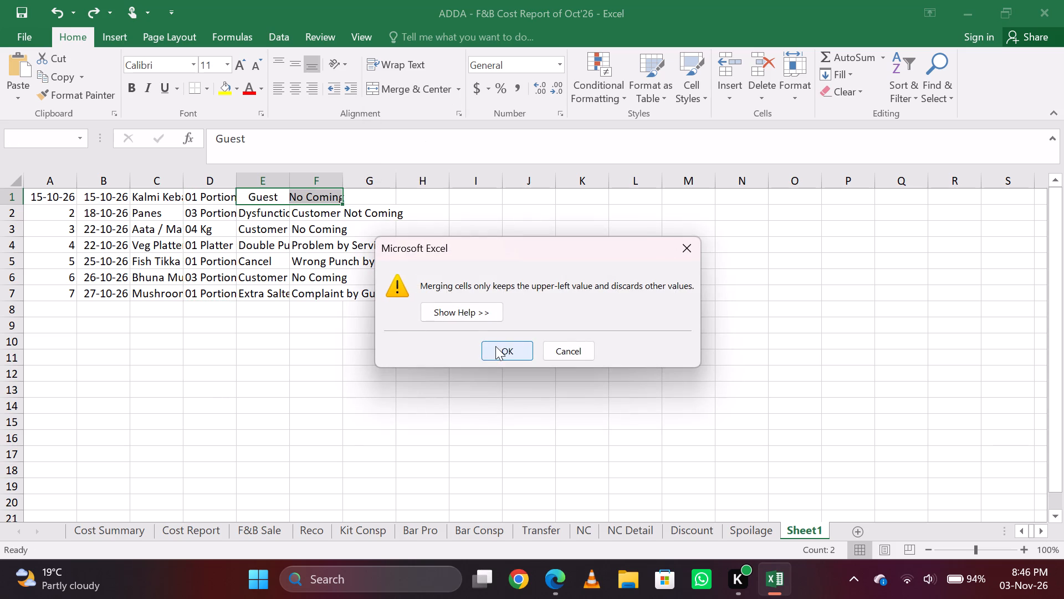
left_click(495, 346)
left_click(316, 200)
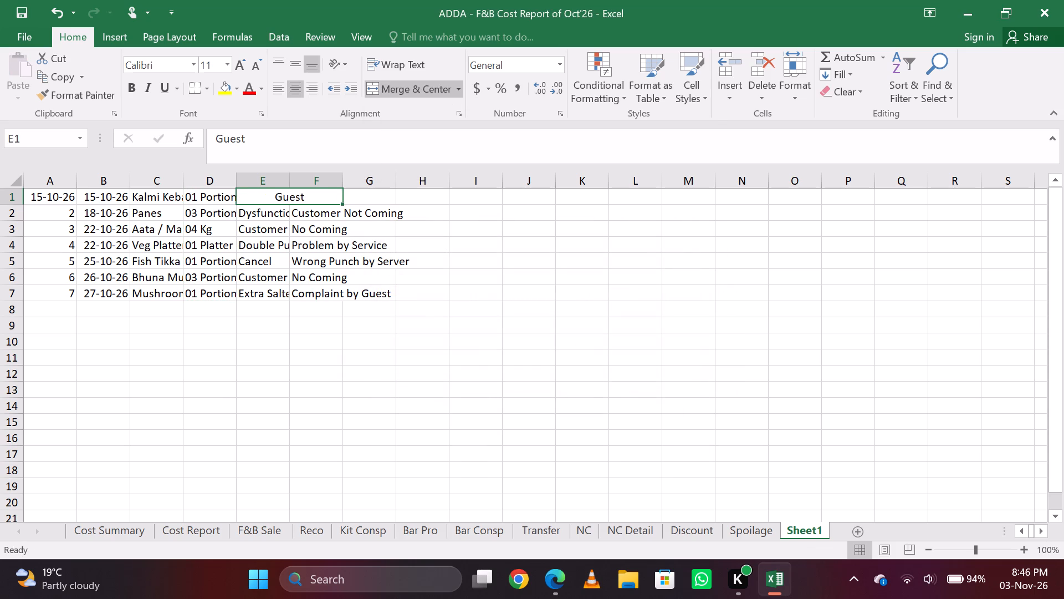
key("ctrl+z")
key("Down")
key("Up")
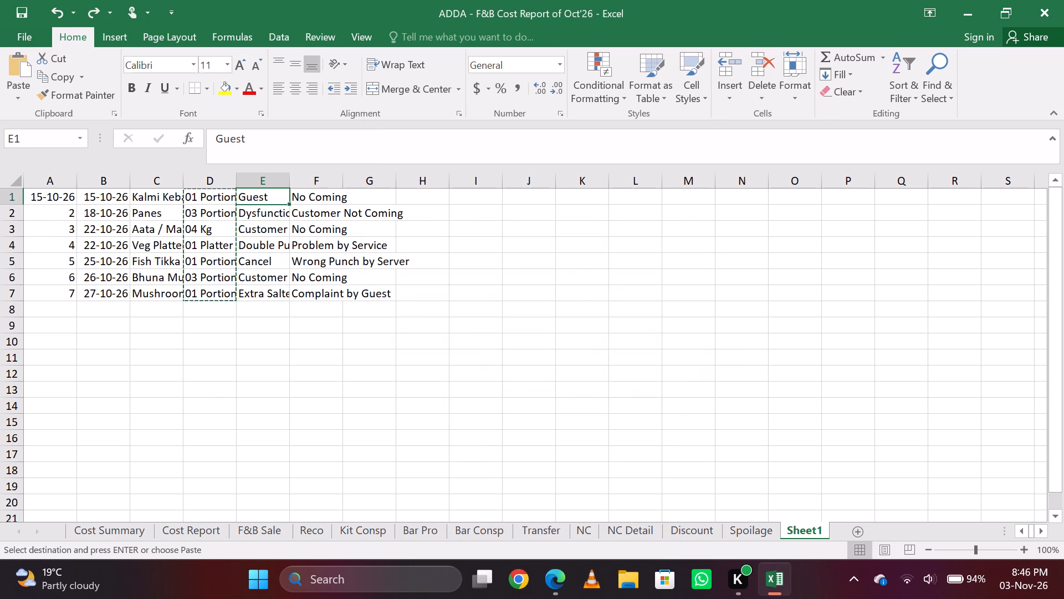
In the Spoilage sheet, extend the Kalmi Kebab reason in I24 to read "Guest Not Coming".
key("ctrl+Page_Up")
key("Right")
key("Right")
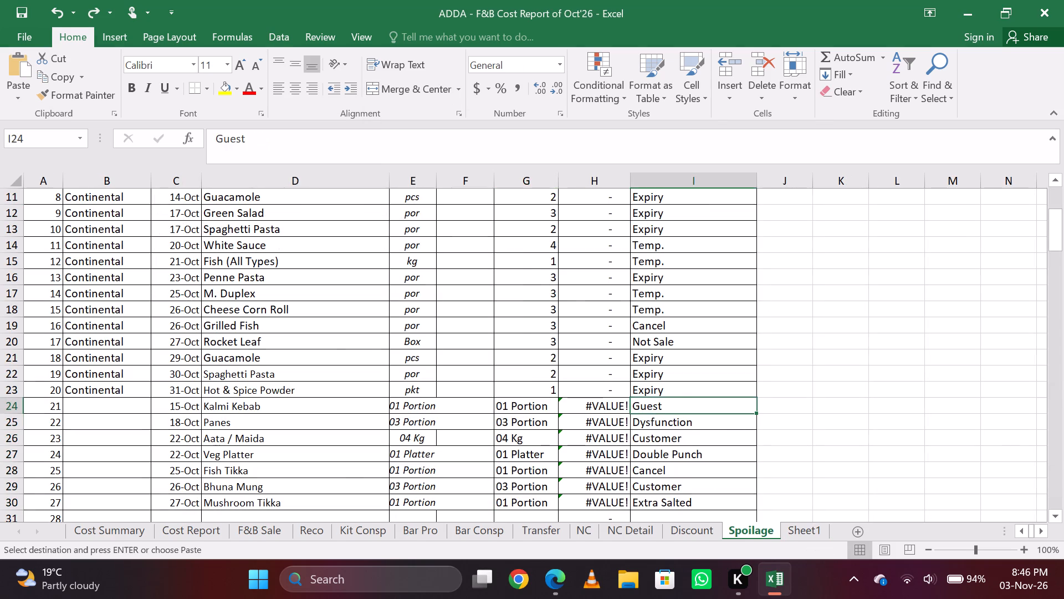
key("ctrl+Page_Up")
key("ctrl+Page_Down")
key("ctrl+Page_Down")
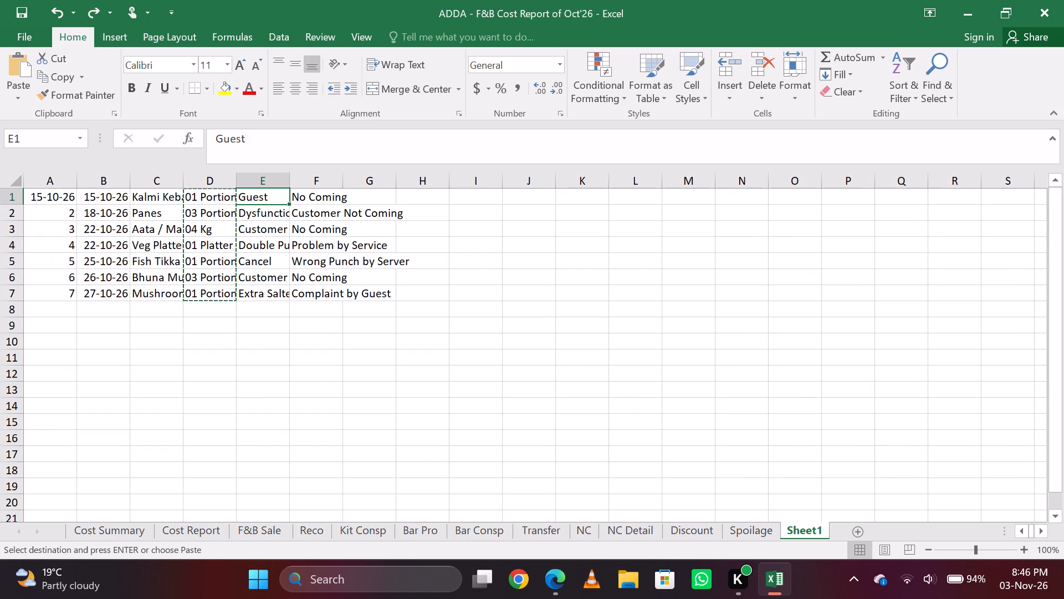
key("ctrl+Page_Up")
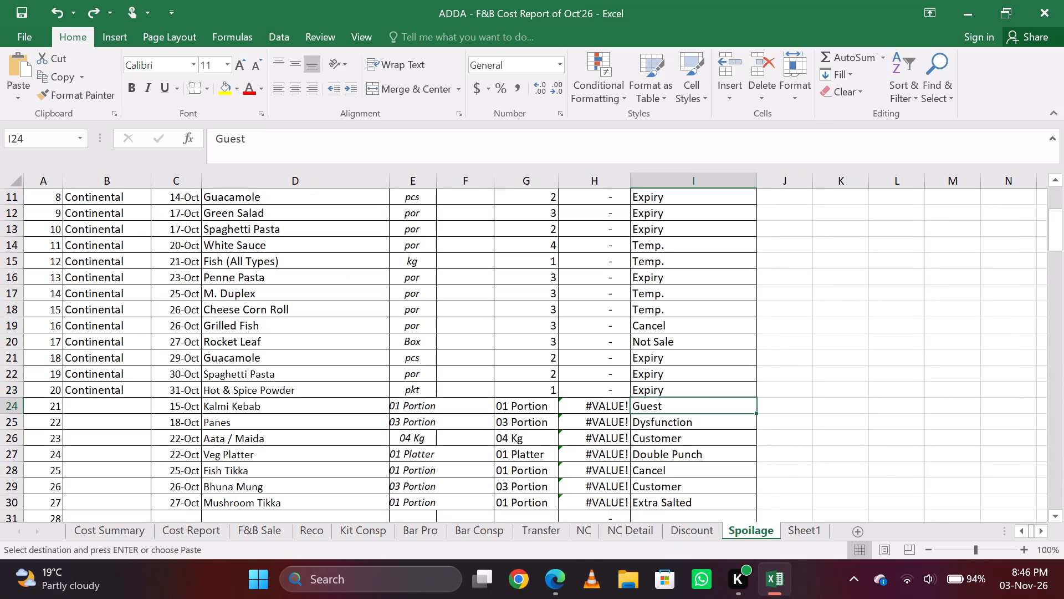
left_click(315, 147)
key("space")
type("Not Coming")
key("Tab")
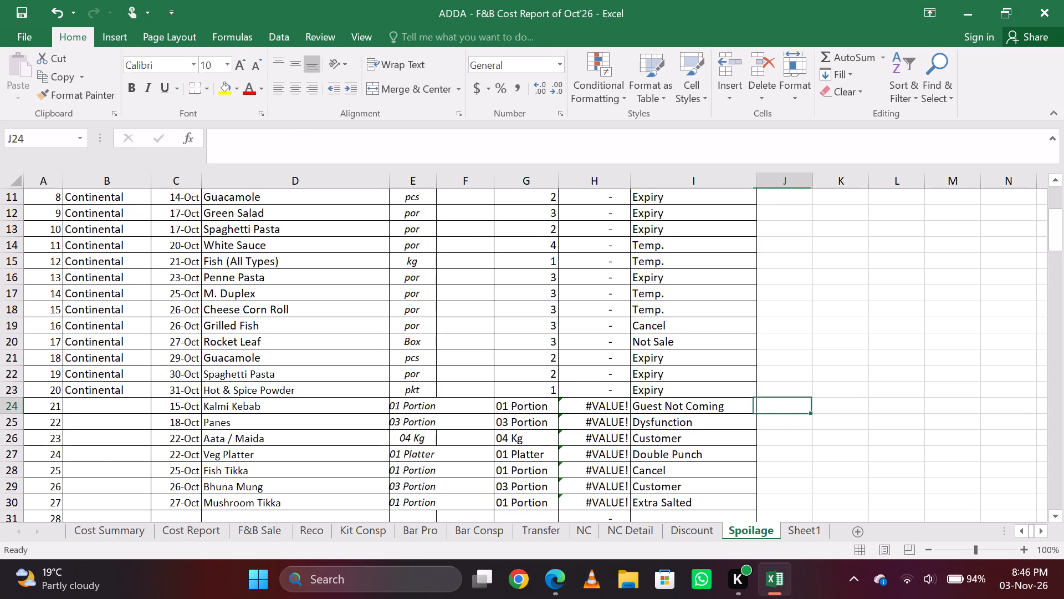
Clear the Panes reason in I25, and fill "Guest Not Coming" down from I24 into I25 and I26.
key("Page_Up")
key("Left")
key("Down")
key("Page_Down")
key("Down")
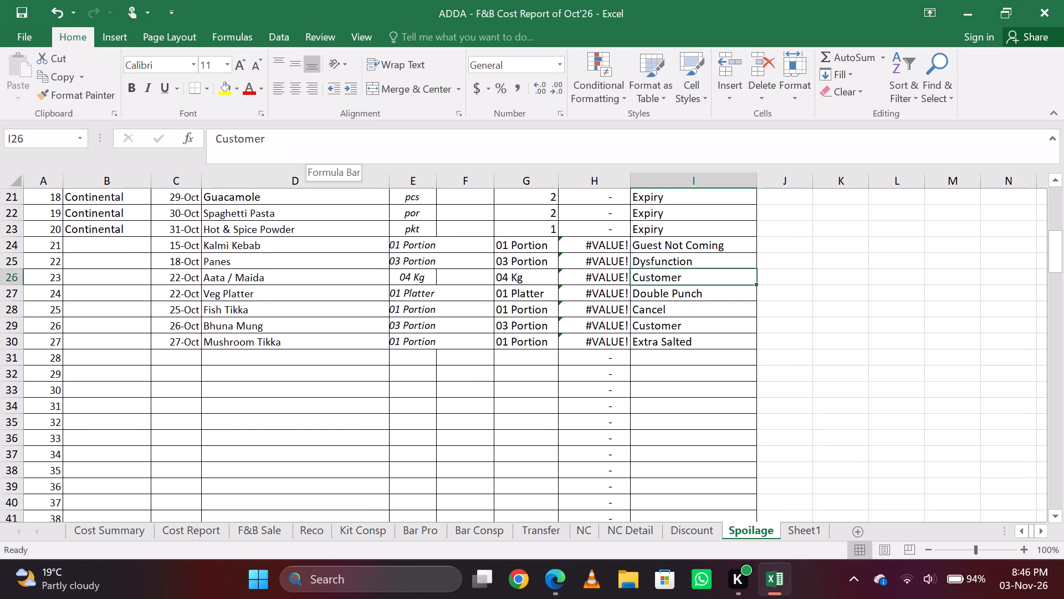
key("Up")
left_click(315, 147)
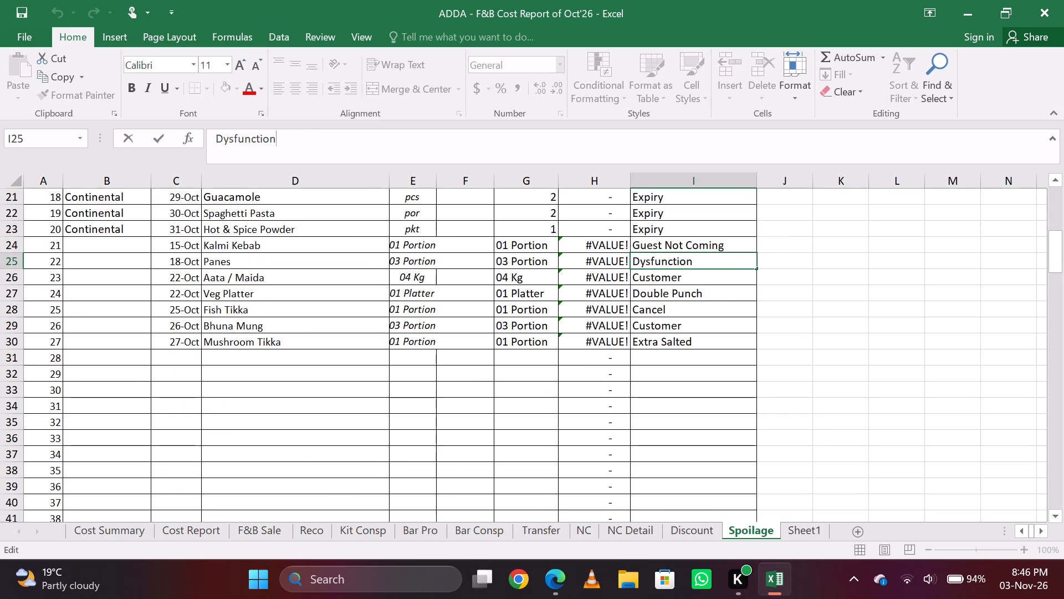
key("BackSpace")
key("BackSpace")
key("BackSpace")
key("BackSpace")
key("BackSpace")
key("BackSpace")
key("BackSpace")
key("BackSpace")
key("BackSpace")
key("BackSpace")
key("BackSpace")
key("BackSpace")
key("BackSpace")
key("BackSpace")
key("BackSpace")
key("BackSpace")
key("BackSpace")
key("BackSpace")
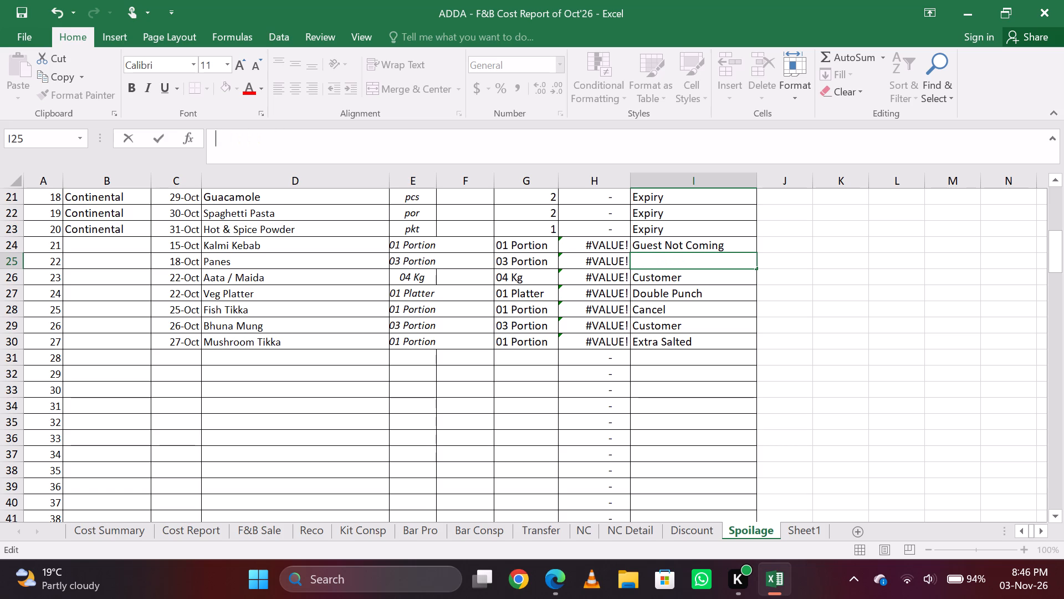
key("Up")
key("Down")
key("Up")
key("Return")
key("Up")
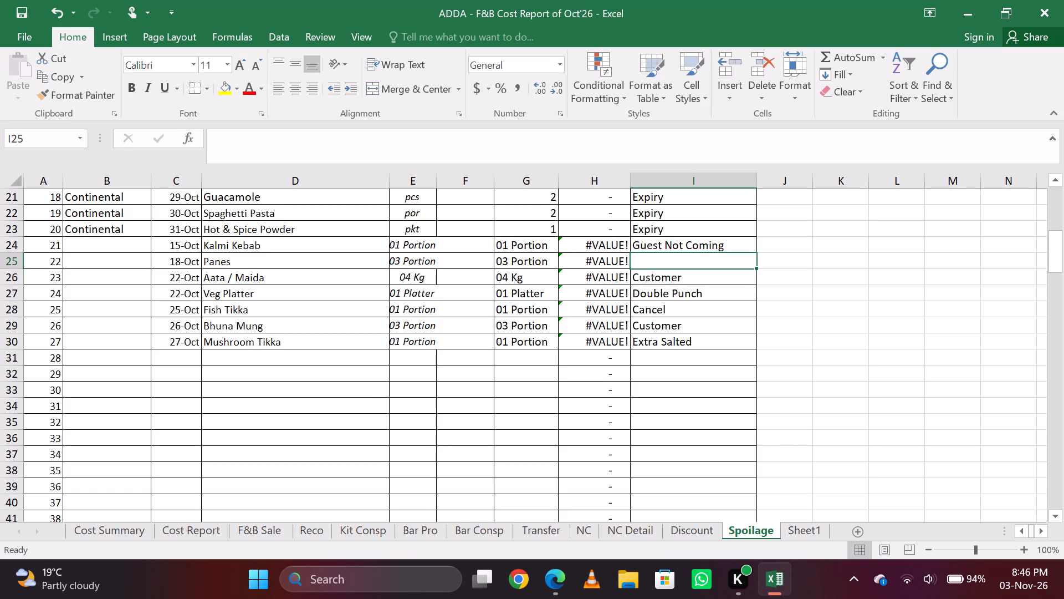
key("ctrl+d")
key("Down")
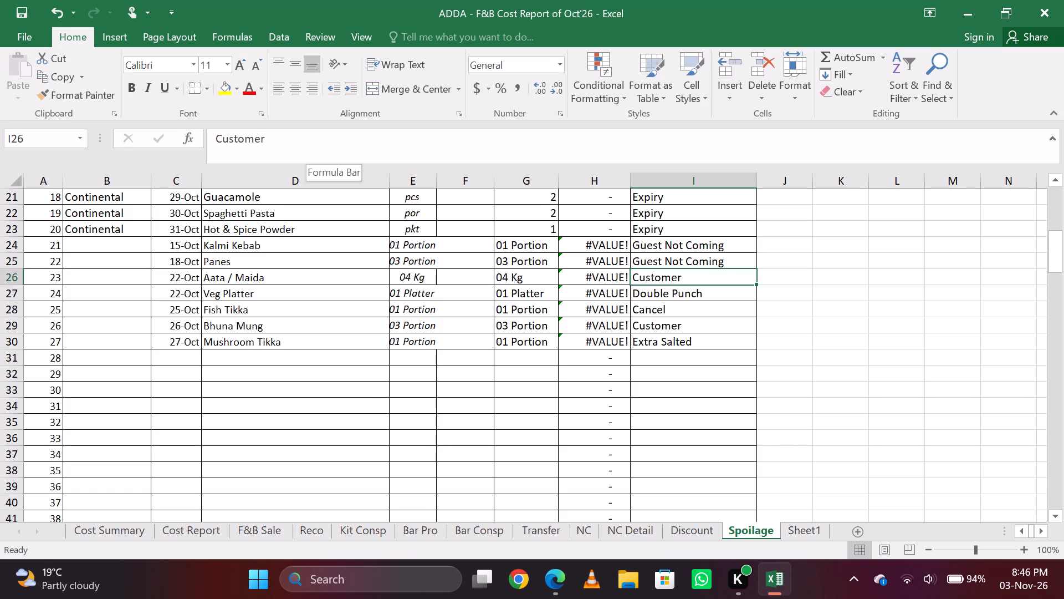
key("ctrl+d")
key("Down")
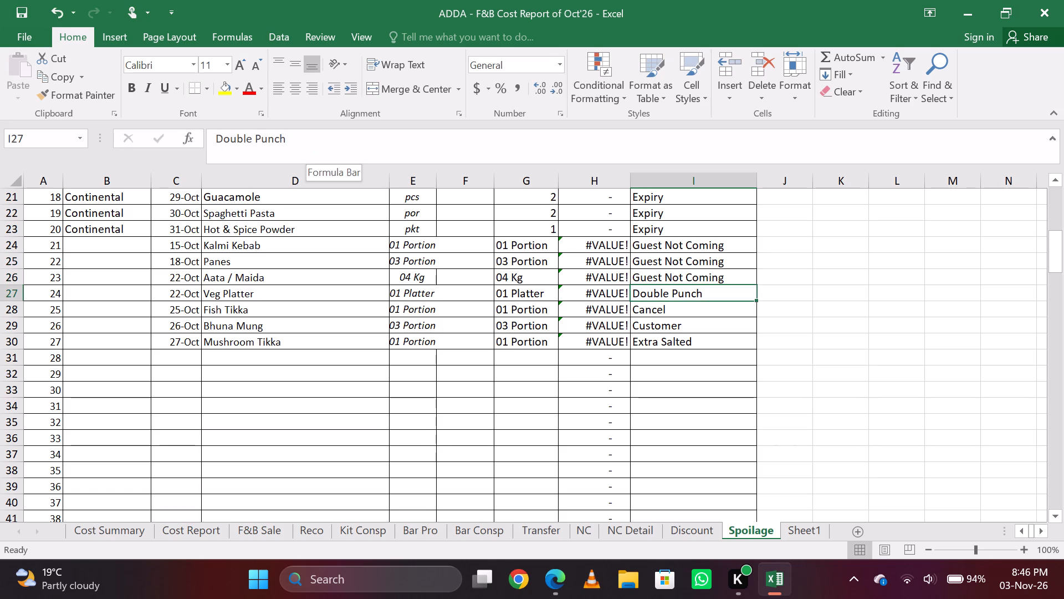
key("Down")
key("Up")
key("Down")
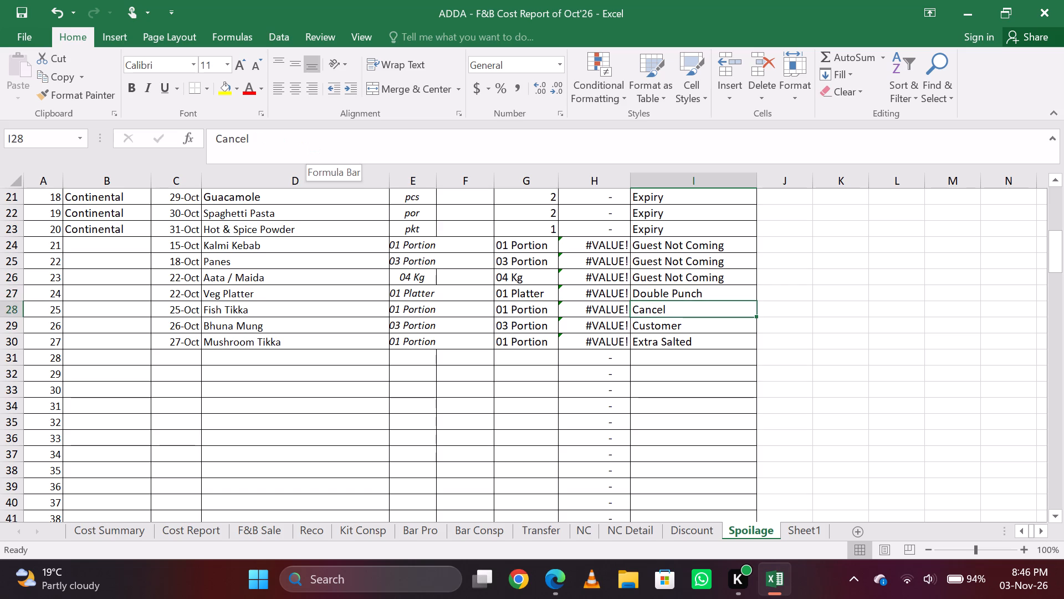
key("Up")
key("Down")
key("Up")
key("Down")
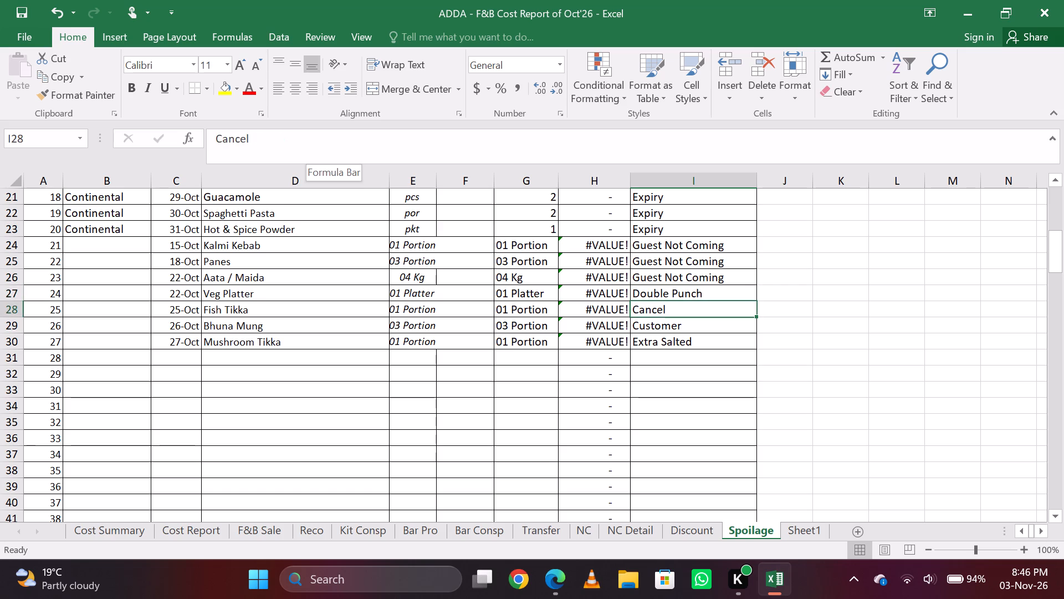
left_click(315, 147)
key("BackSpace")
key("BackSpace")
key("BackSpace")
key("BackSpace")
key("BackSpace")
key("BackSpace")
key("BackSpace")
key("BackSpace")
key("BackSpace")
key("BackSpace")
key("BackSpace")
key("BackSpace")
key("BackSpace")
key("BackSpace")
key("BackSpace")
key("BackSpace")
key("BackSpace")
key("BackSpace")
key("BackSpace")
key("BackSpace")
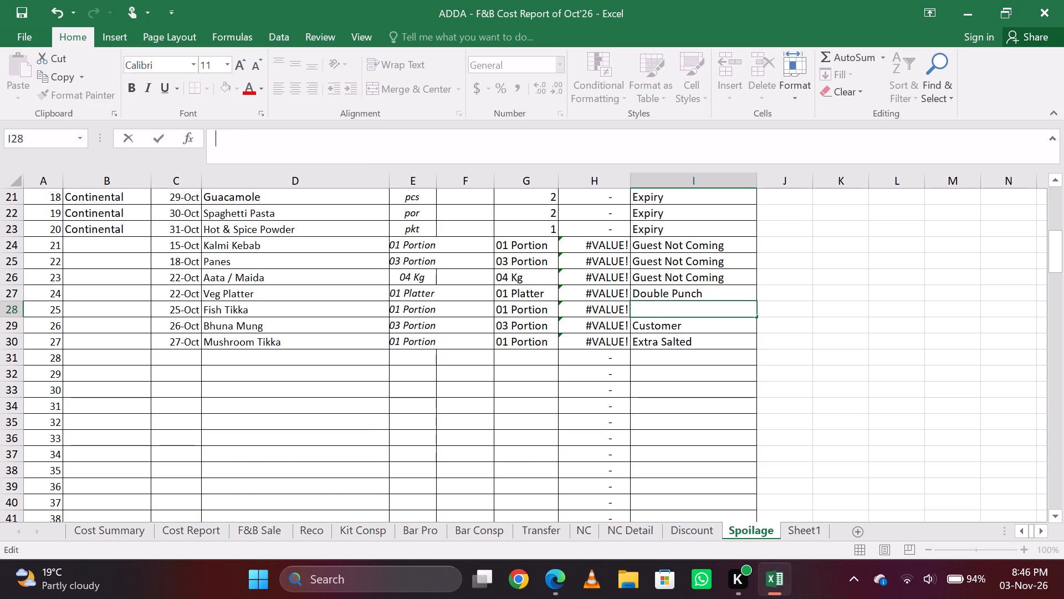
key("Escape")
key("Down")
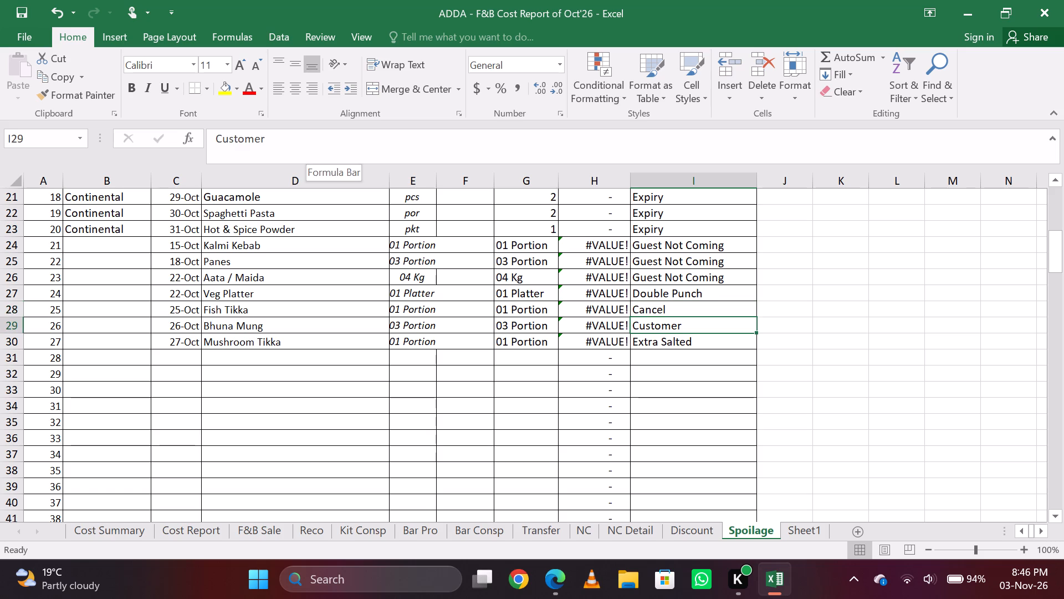
Copy the reason "Guest Not Coming" from I26 into the Bhuna Mung row at I29.
key("Up")
key("Down")
key("Down")
key("Up")
key("Up")
key("Up")
key("Up")
key("ctrl+c")
key("Down")
key("Down")
key("Down")
key("ctrl+v")
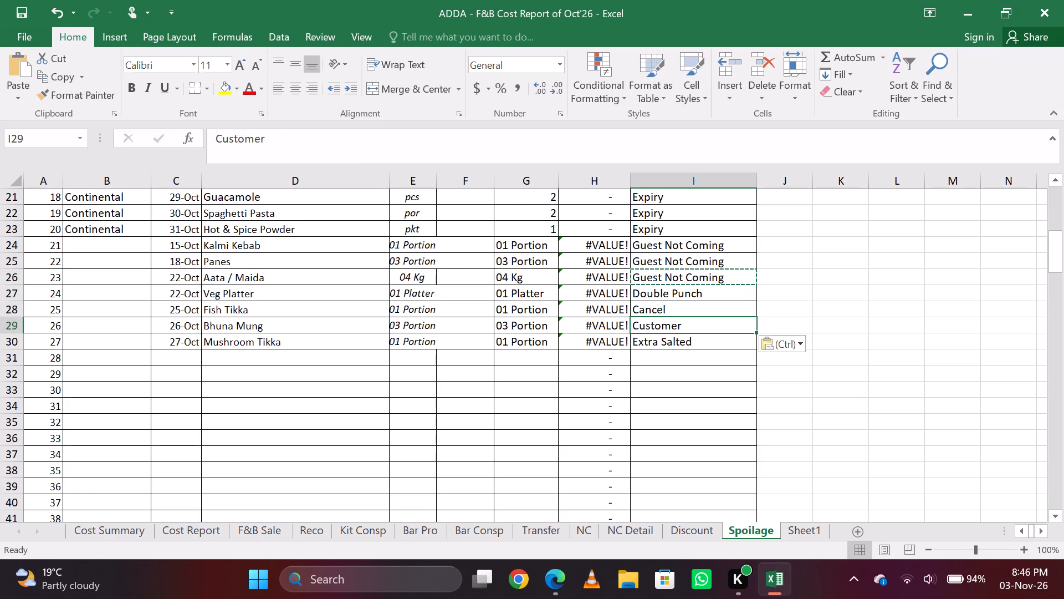
Extend the Mushroom Tikka reason in I30 to read "Extra Salted Compalint By Guest".
key("Down")
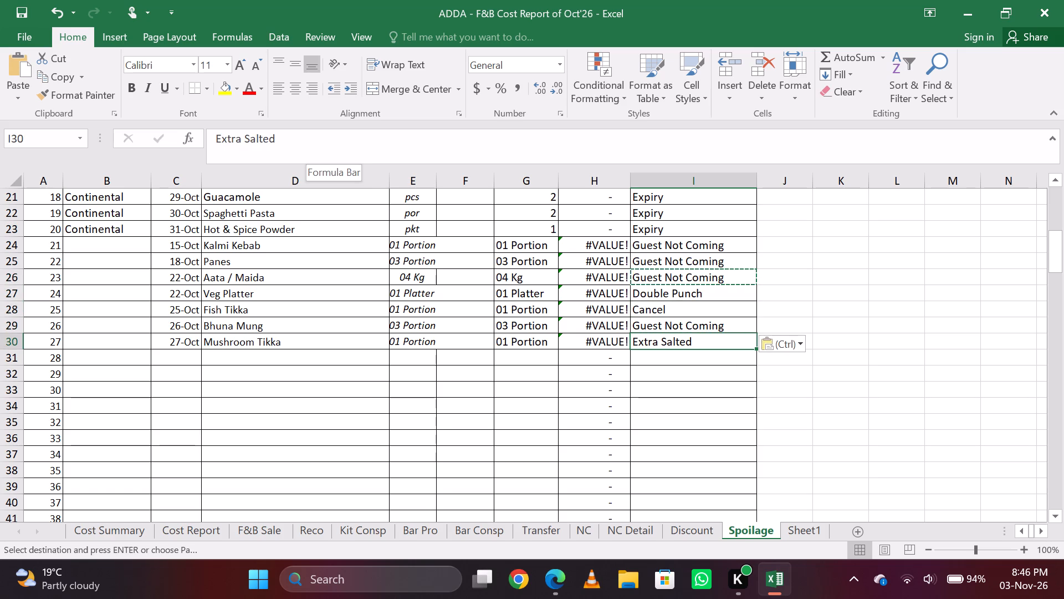
left_click(315, 147)
key("space")
type("co")
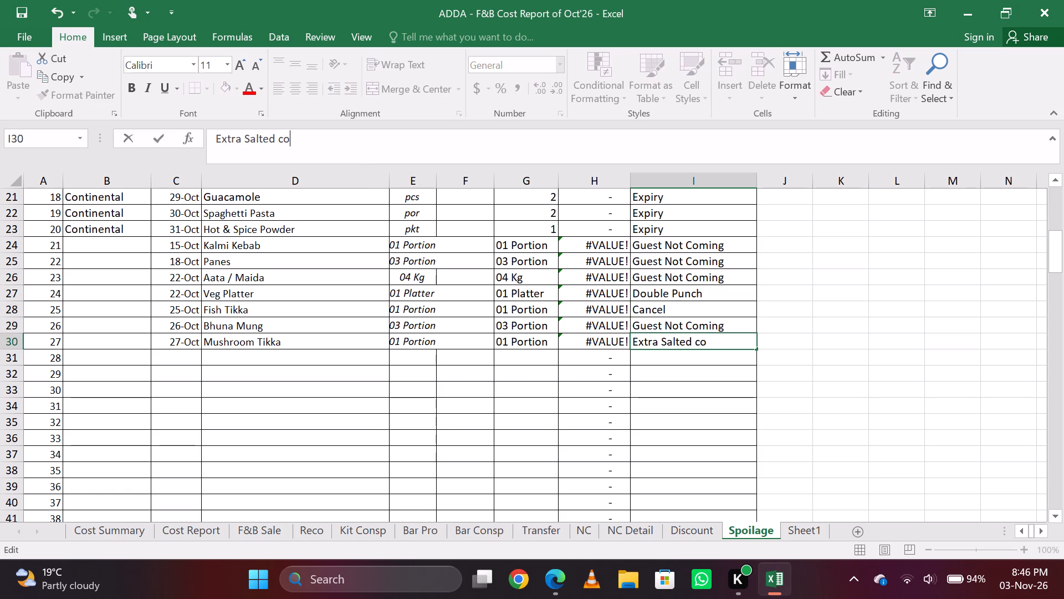
key("BackSpace")
key("BackSpace")
type("Co")
type("mpalint By Gi")
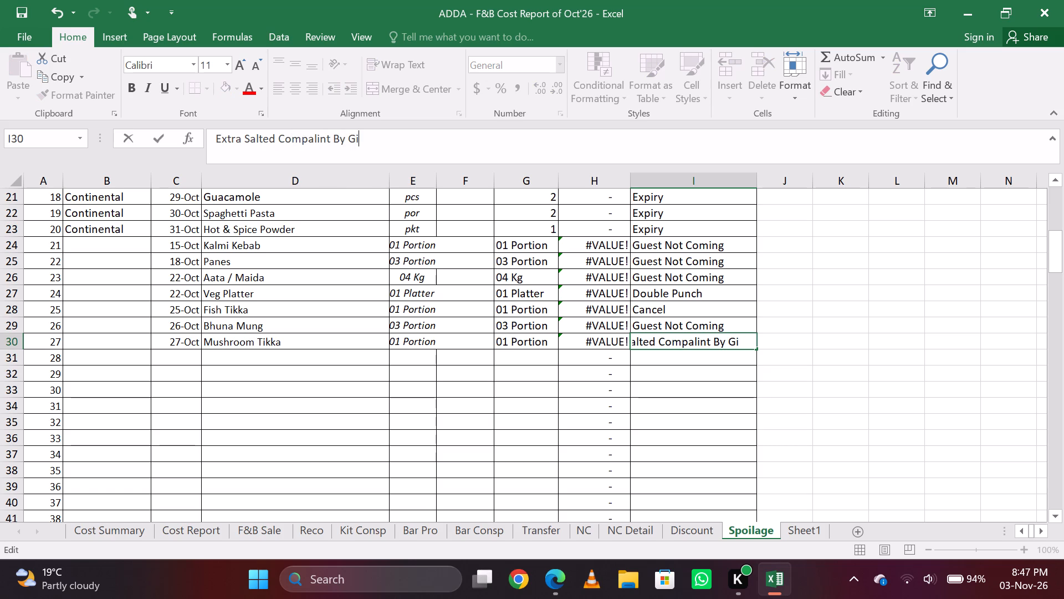
key("BackSpace")
type("uest")
key("Return")
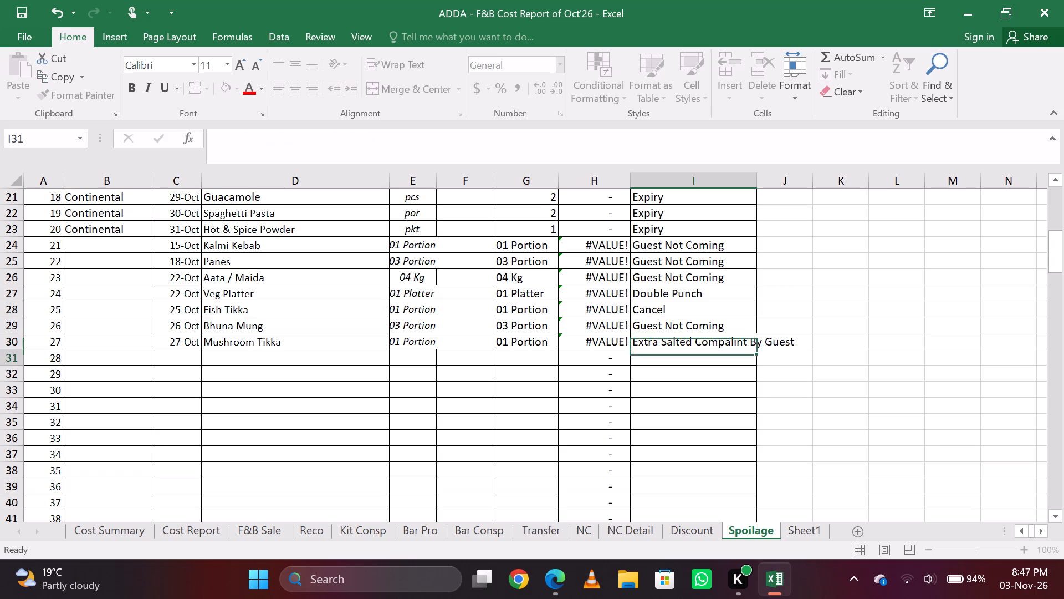
Replace the text quantities in G24:G30 with the numbers 1, 3, 4, 1, 1, 3 and 1.
key("Up")
key("Left")
key("Left")
key("Up")
key("Up")
key("Up")
key("Up")
key("Up")
key("Up")
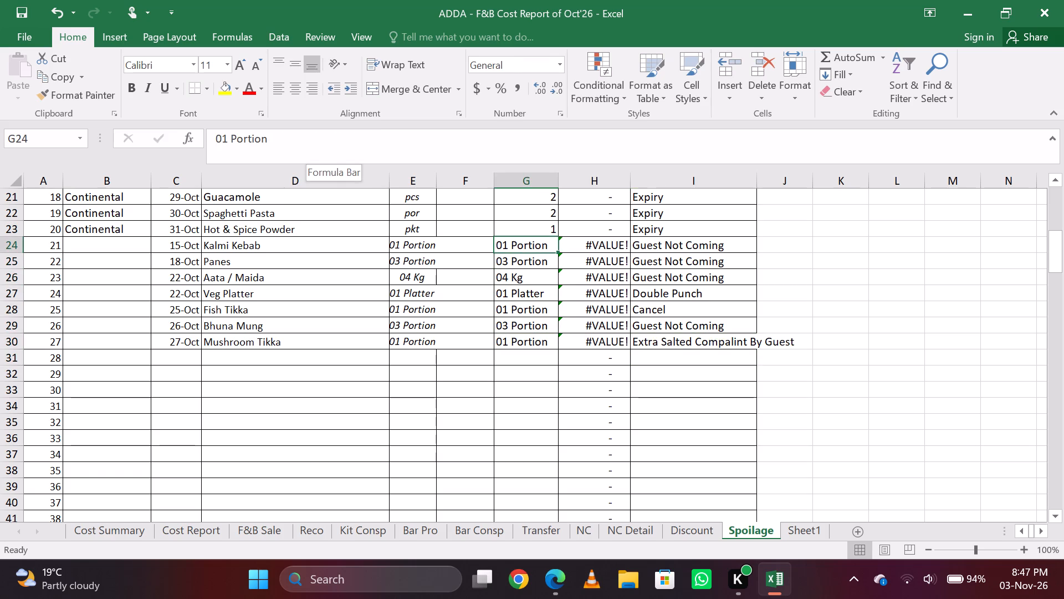
key("1")
key("Down")
key("3")
key("Down")
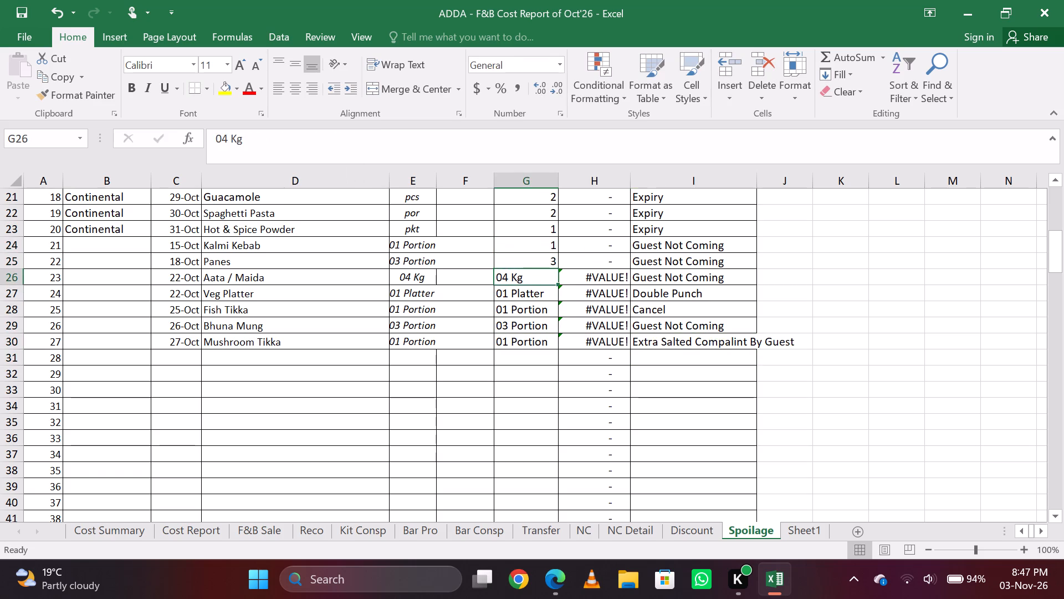
key("4")
key("Down")
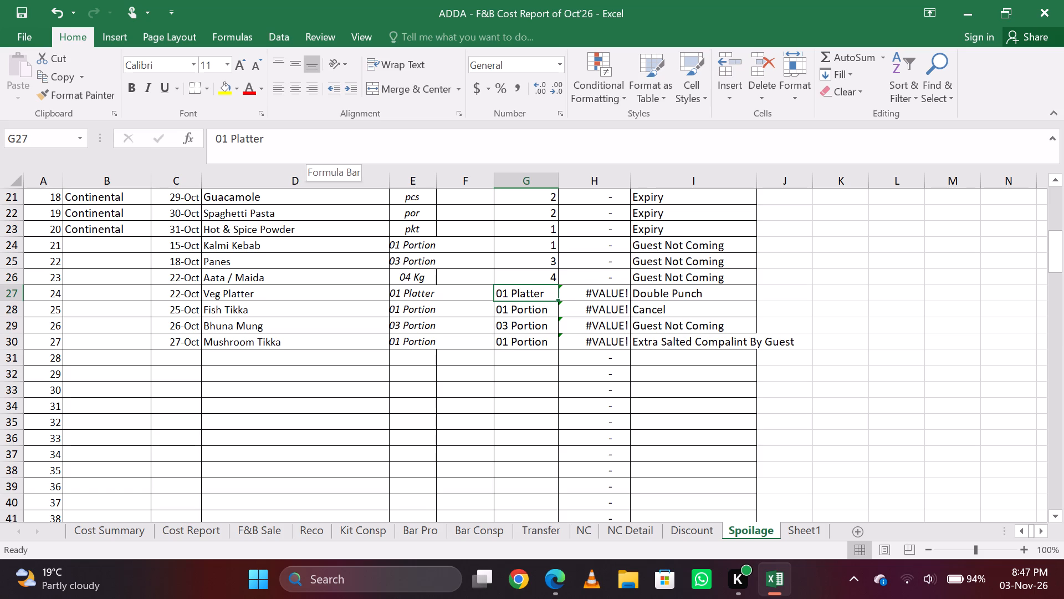
key("1")
key("Down")
key("Down")
key("Up")
key("1")
key("Down")
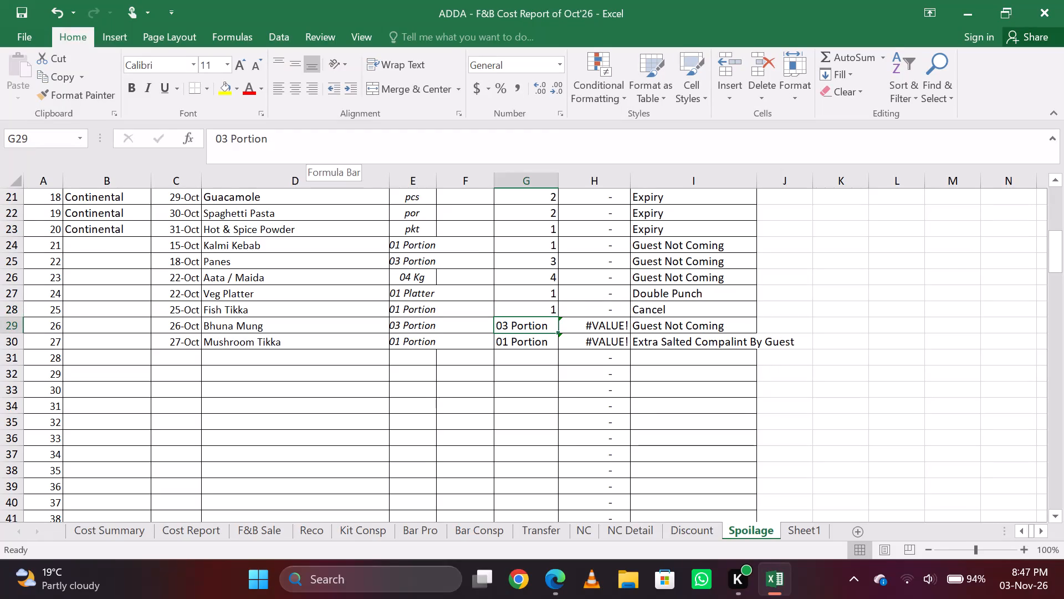
key("3")
key("Down")
key("1")
key("Down")
Set the unit of the Kalmi Kebab entry in E24 to "por".
key("Up")
key("Up")
key("Left")
key("Left")
key("Up")
key("Up")
key("Up")
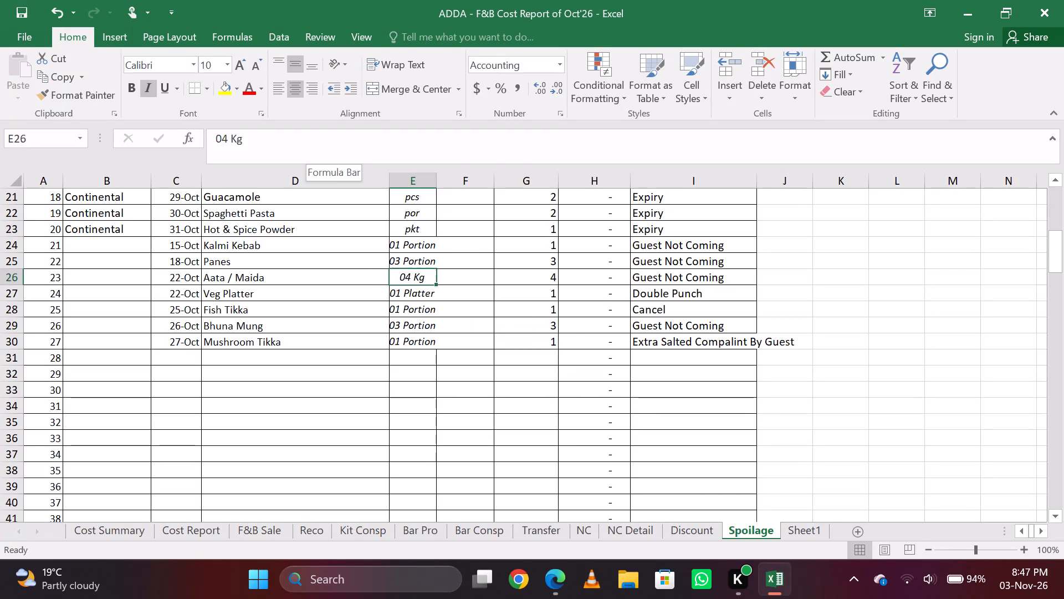
key("Up")
key("Up")
type("por")
key("Return")
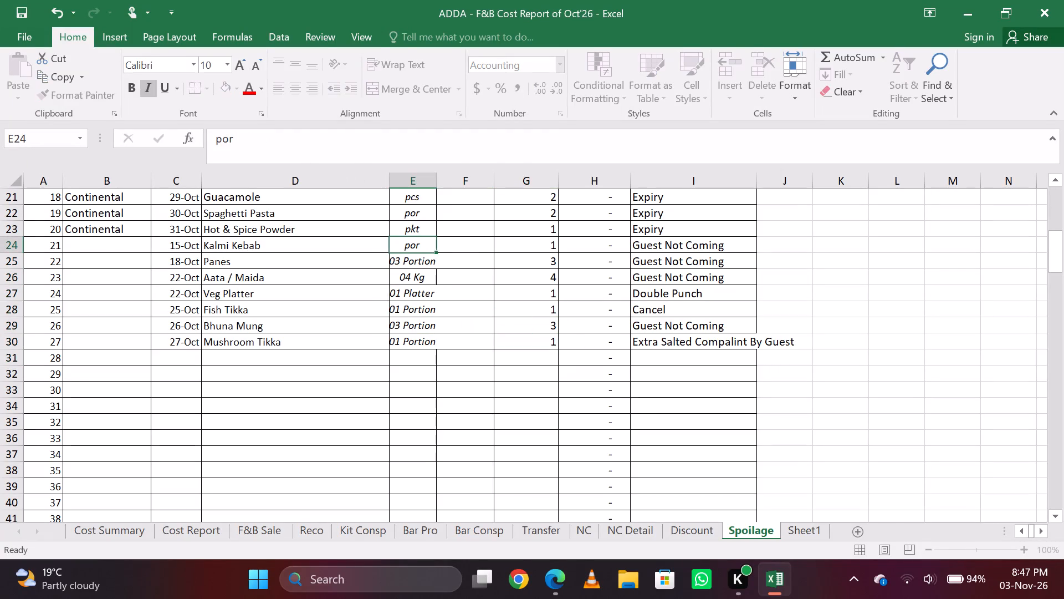
Set the units in E25:E27 to por, kg and platter.
key("ctrl+d")
key("Down")
type("kg")
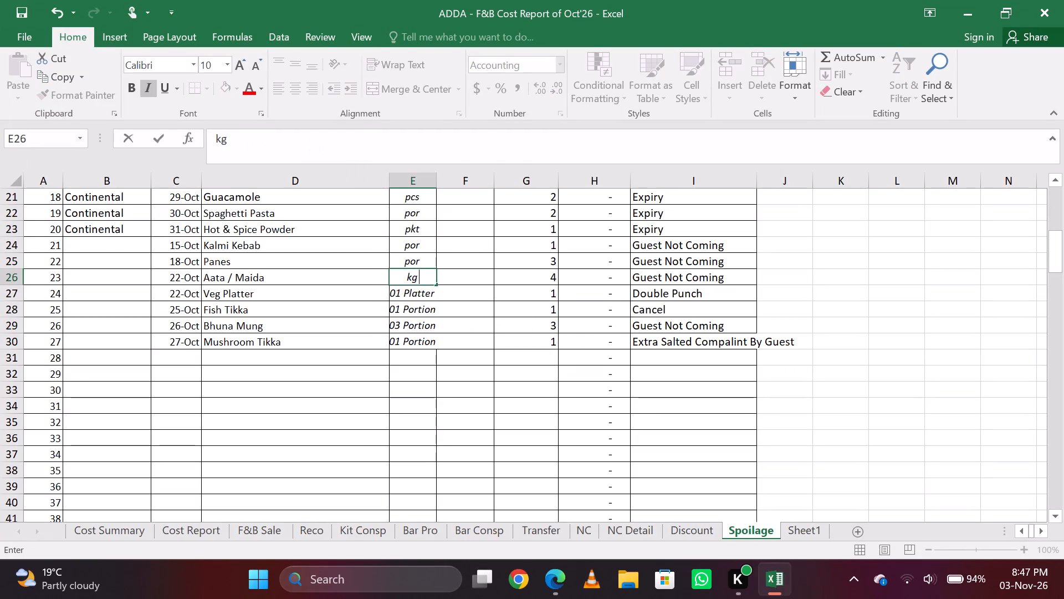
key("Return")
key("Down")
key("Up")
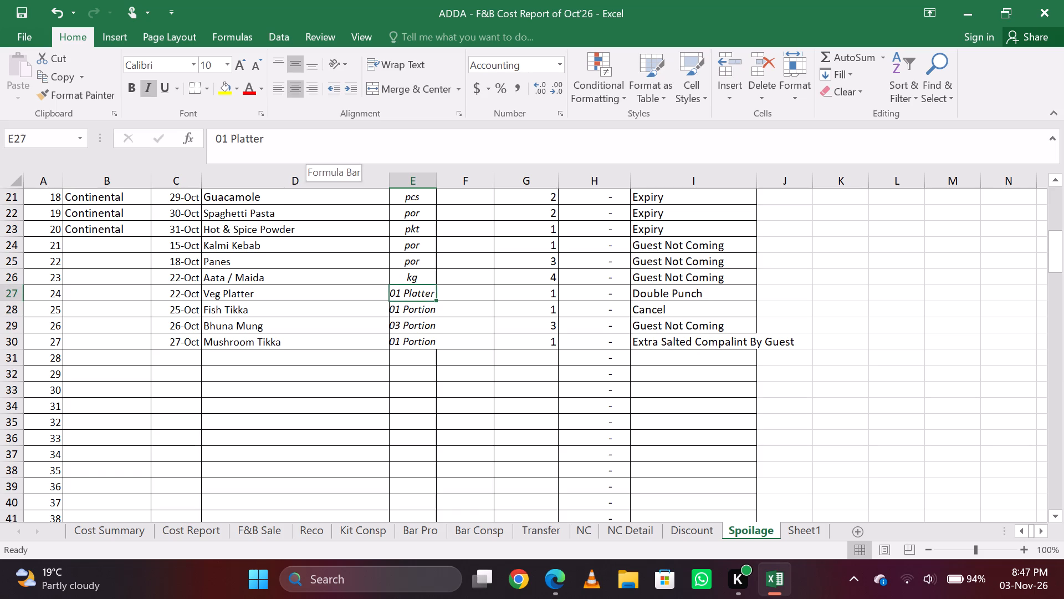
type("pla")
key("y")
key("BackSpace")
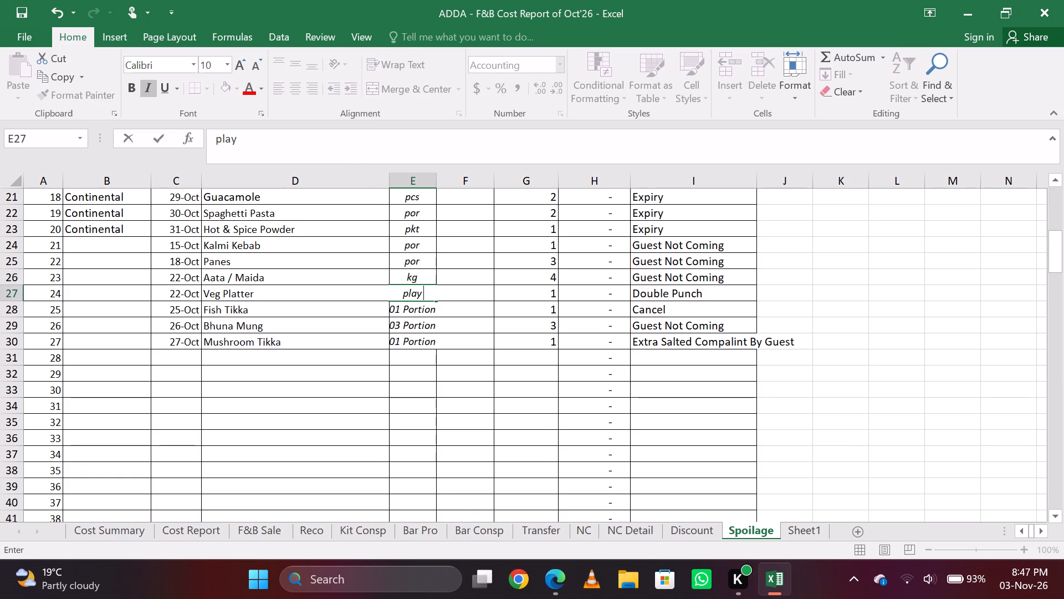
type("tter")
key("Return")
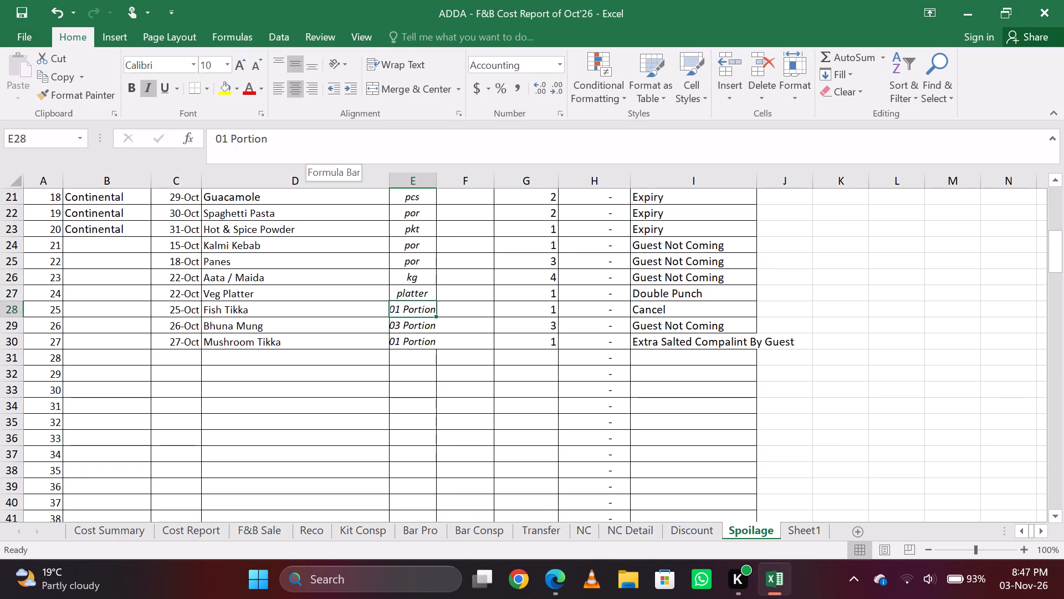
Set the unit of the Fish Tikka, Bhuna Mung and Mushroom Tikka entries in E28:E30 to "por".
type("por")
key("Return")
key("ctrl+d")
key("Down")
key("ctrl+d")
Enter the kitchen section "Tandoor" in B24 for the Kalmi Kebab entry.
key("Left")
key("Left")
key("Left")
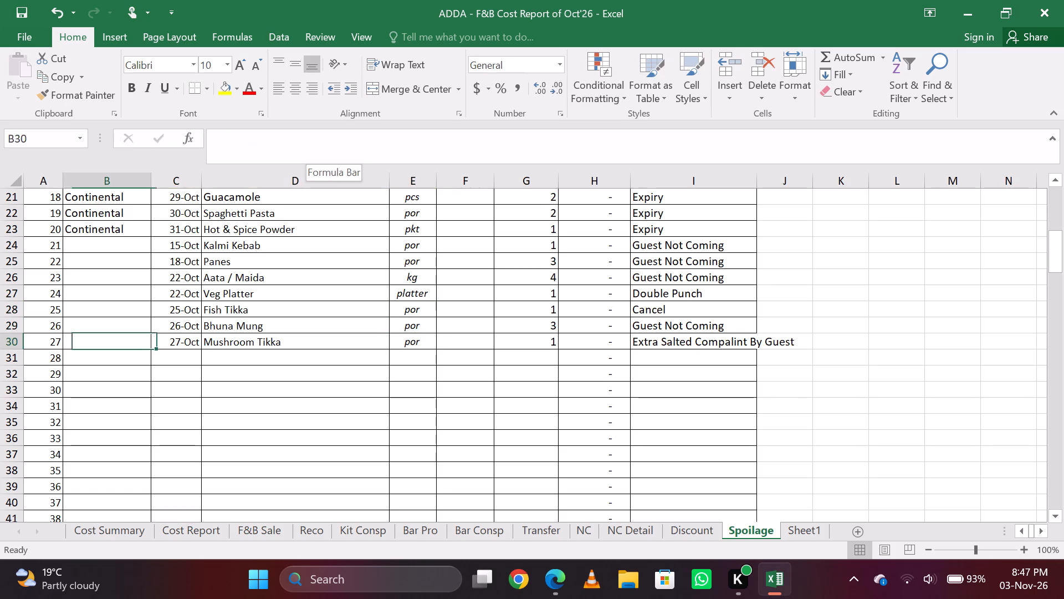
key("Up")
key("Up")
key("Up")
key("Up")
key("Up")
key("Up")
key("Up")
key("Up")
key("Down")
key("Down")
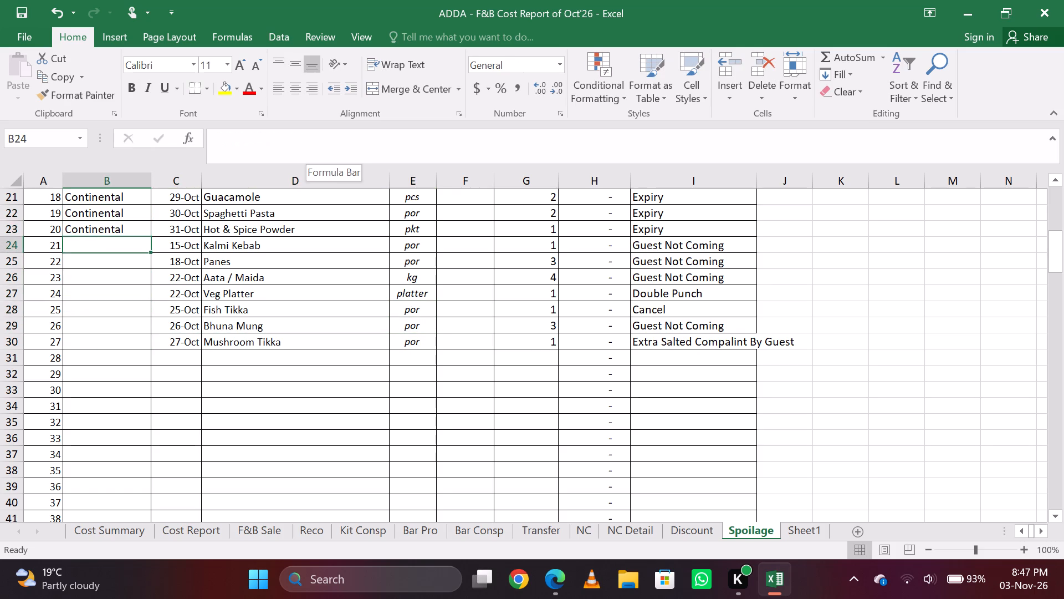
type("Tn")
key("BackSpace")
type("andoor")
key("Return")
Copy "Tandoor" from B24 down through B30 for the remaining Tandoor entries.
key("Up")
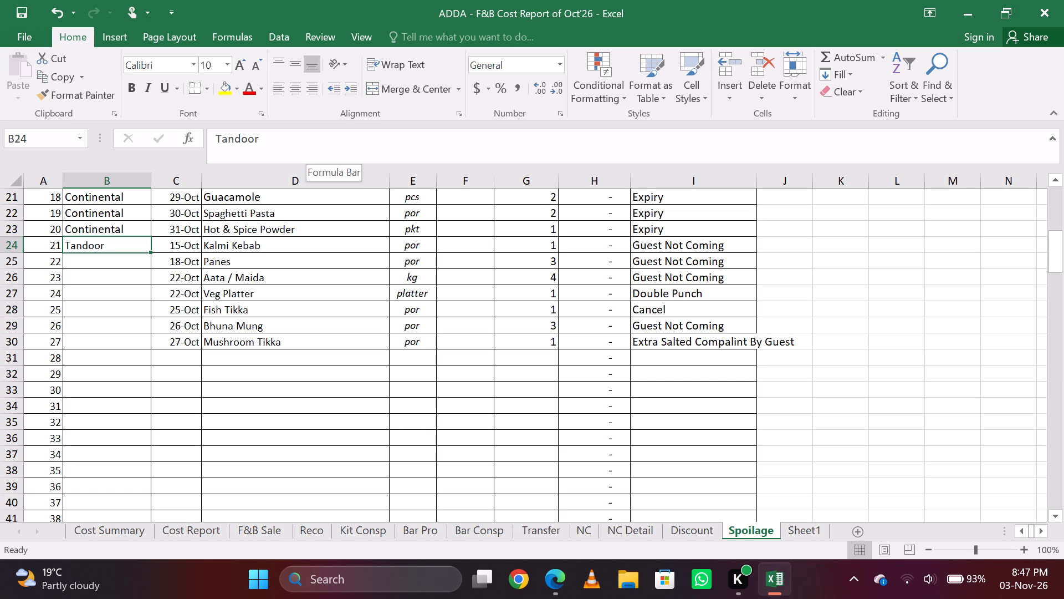
key("Down")
key("ctrl+d")
key("Down")
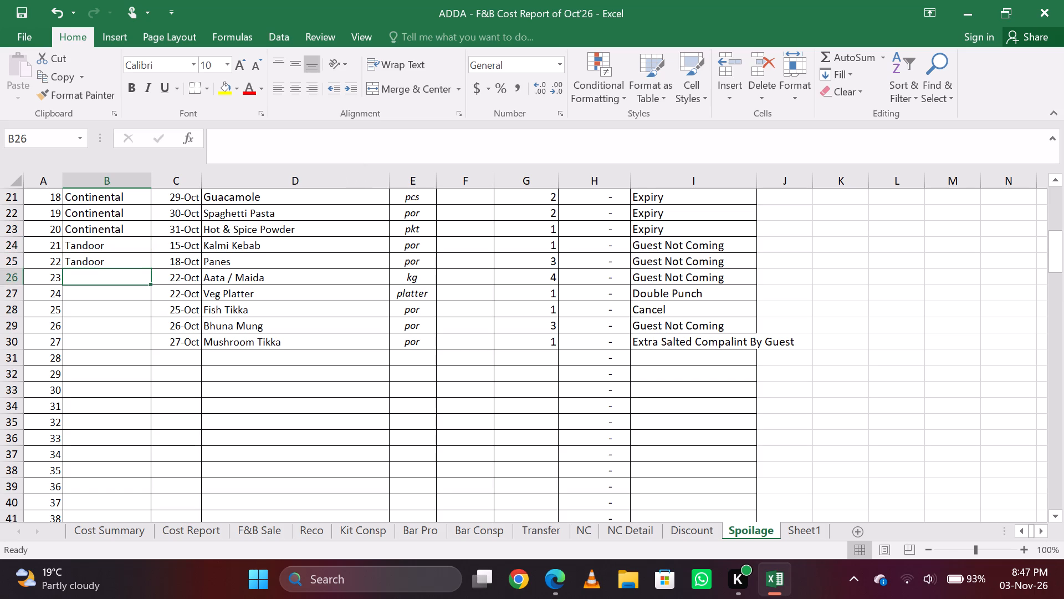
key("ctrl+d")
key("Down")
key("ctrl+d")
key("Down")
key("ctrl+d")
key("Down")
key("ctrl+d")
key("Down")
key("ctrl+d")
key("ctrl+Down")
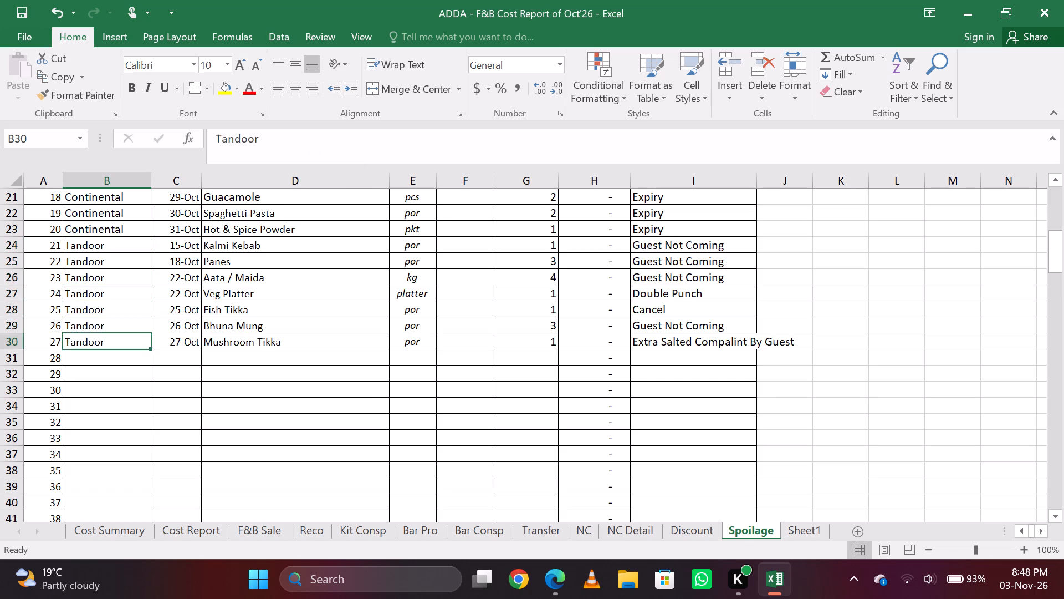
key("ctrl+Up")
key("Down")
key("Down")
key("Up")
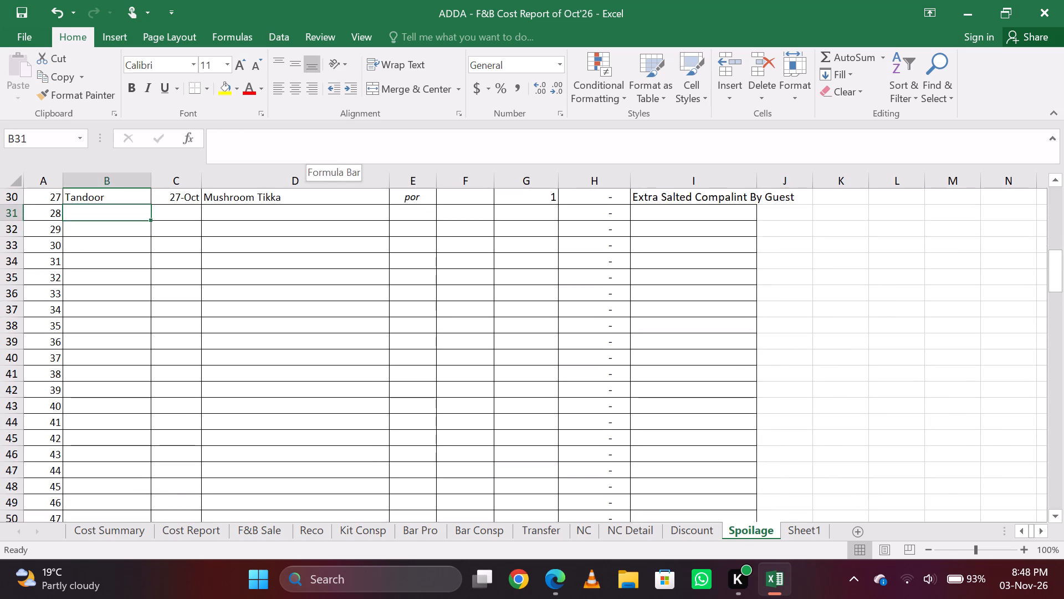
Try to clear the pasted Tandoor data in A1:F7 of Sheet1.
key("ctrl+Page_Up")
key("ctrl+Page_Down")
key("ctrl+Page_Down")
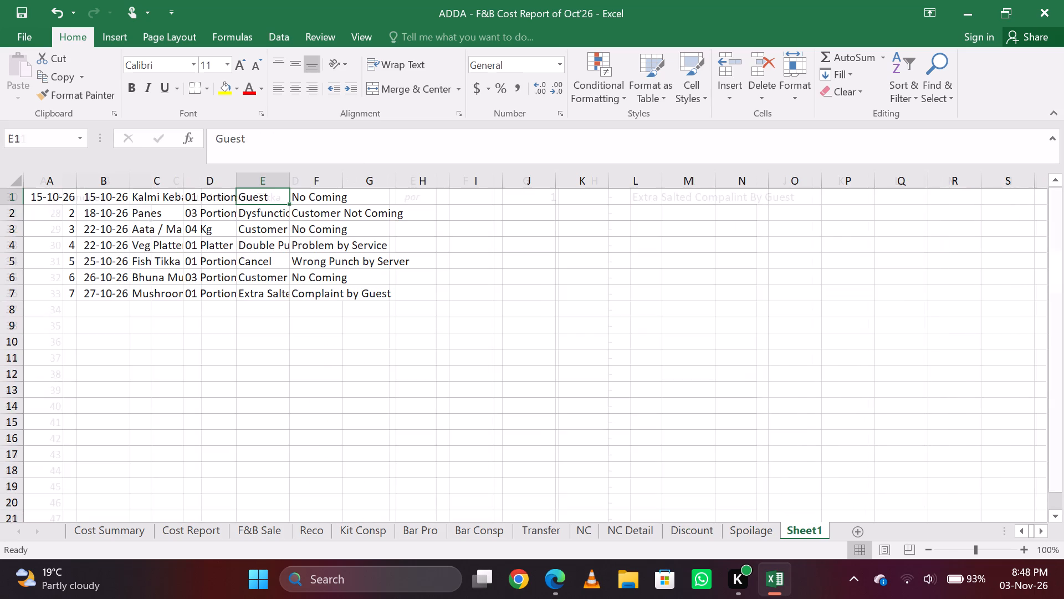
key("Left")
key("Left")
key("Left")
key("Left")
key("shift+Right")
key("shift+Right")
key("shift+Right")
key("shift+Right")
key("shift+Right")
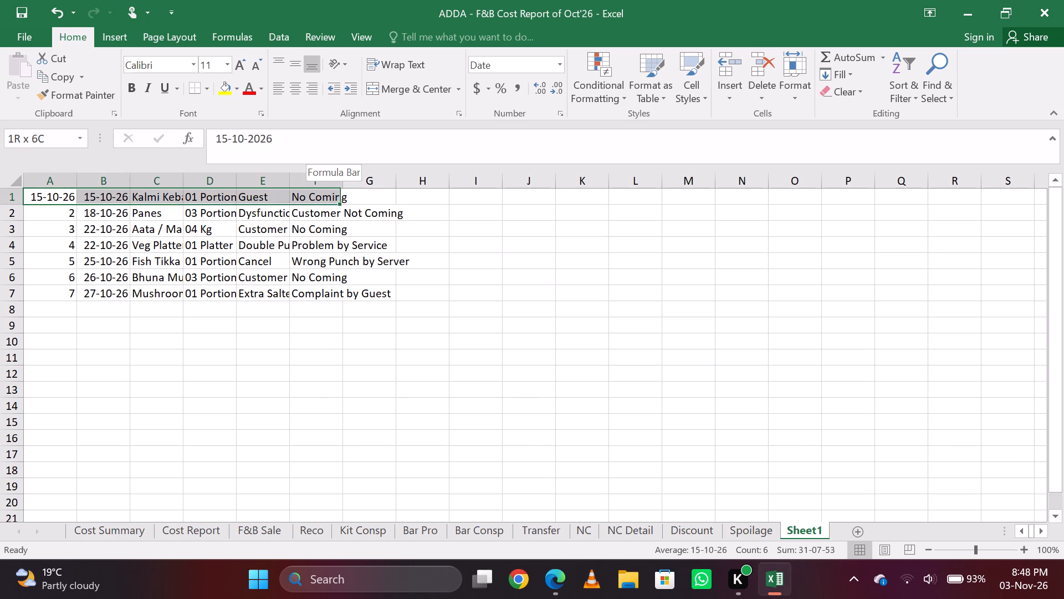
key("ctrl+shift+Down")
key("Delete")
key("Escape")
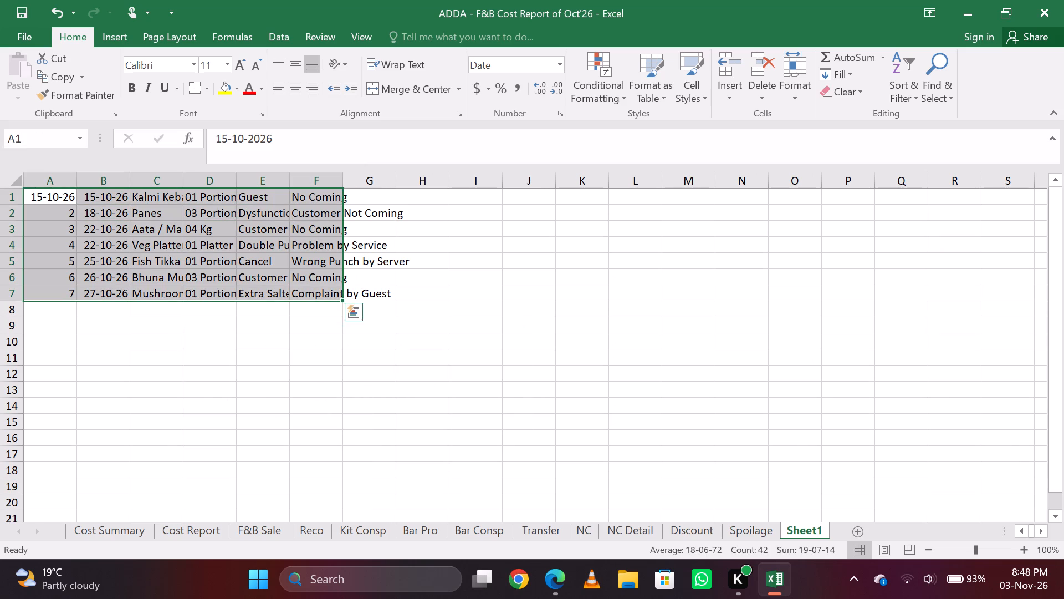
key("BackSpace")
key("Delete")
key("Delete")
key("Delete")
Select A1:F7 on Sheet1 again and delete all the remaining pasted data.
key("Down")
key("Up")
key("shift+Right")
key("shift+Right")
key("shift+Right")
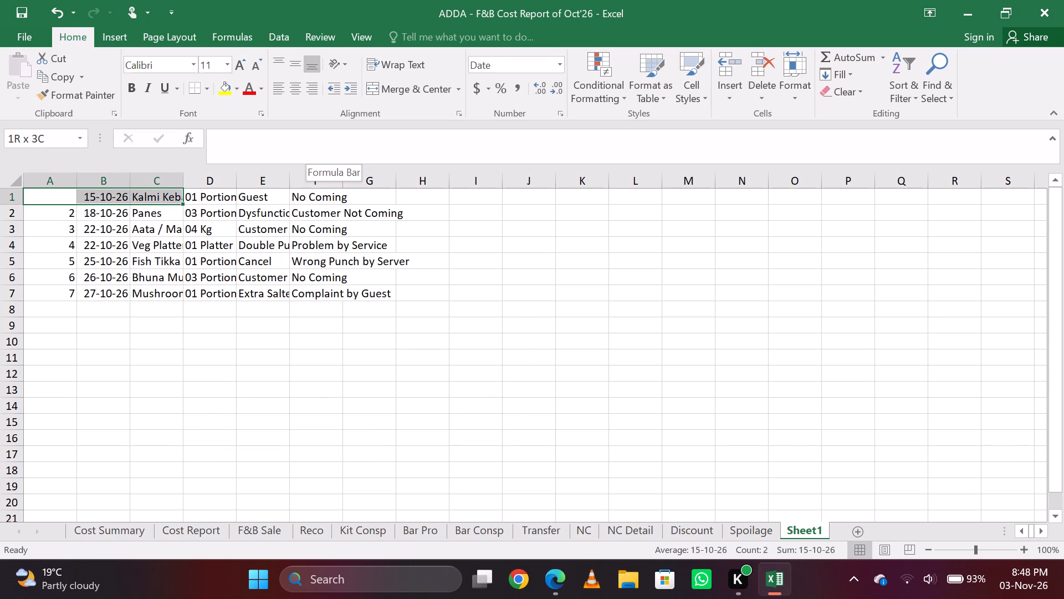
key("shift+Right")
key("shift+Down")
key("shift+Down")
key("shift+Right")
key("shift+Down")
key("shift+Down")
key("shift+Down")
key("shift+Down")
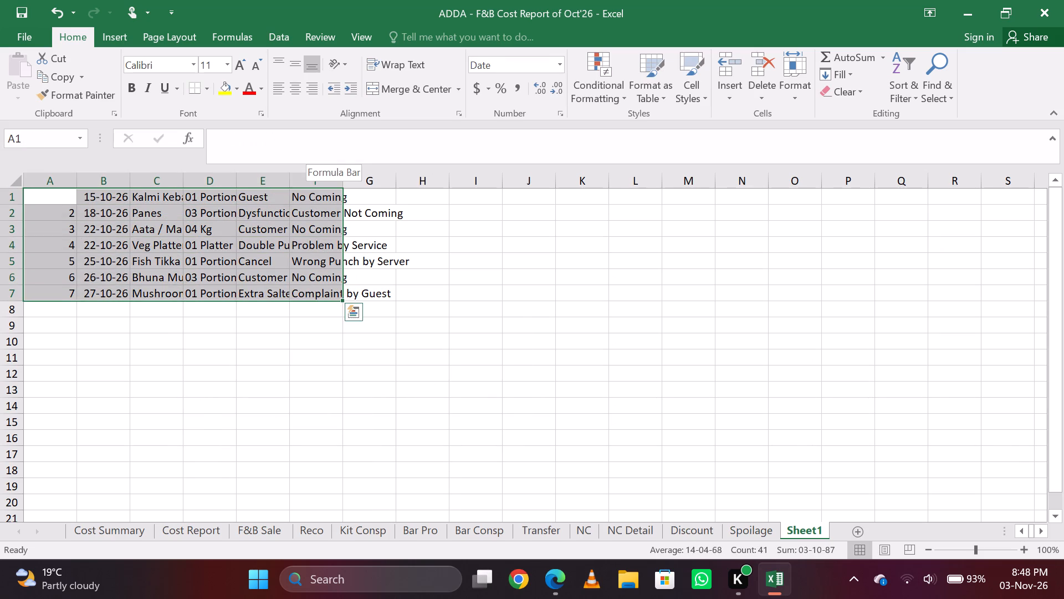
key("Delete")
key("Left")
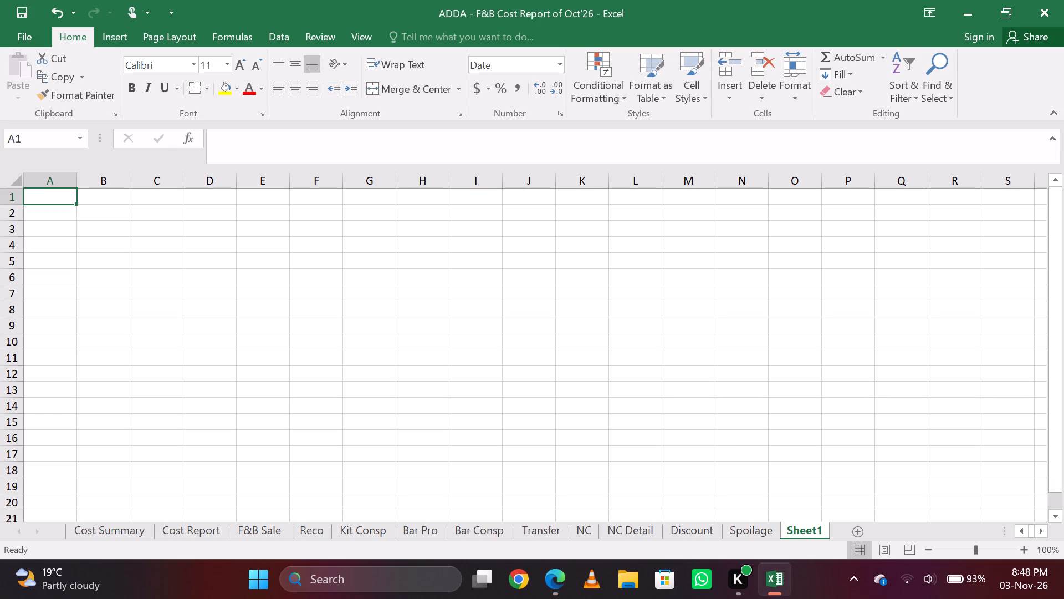
On the Spoilage sheet, enter "Chinesh" as the kitchen section in B31.
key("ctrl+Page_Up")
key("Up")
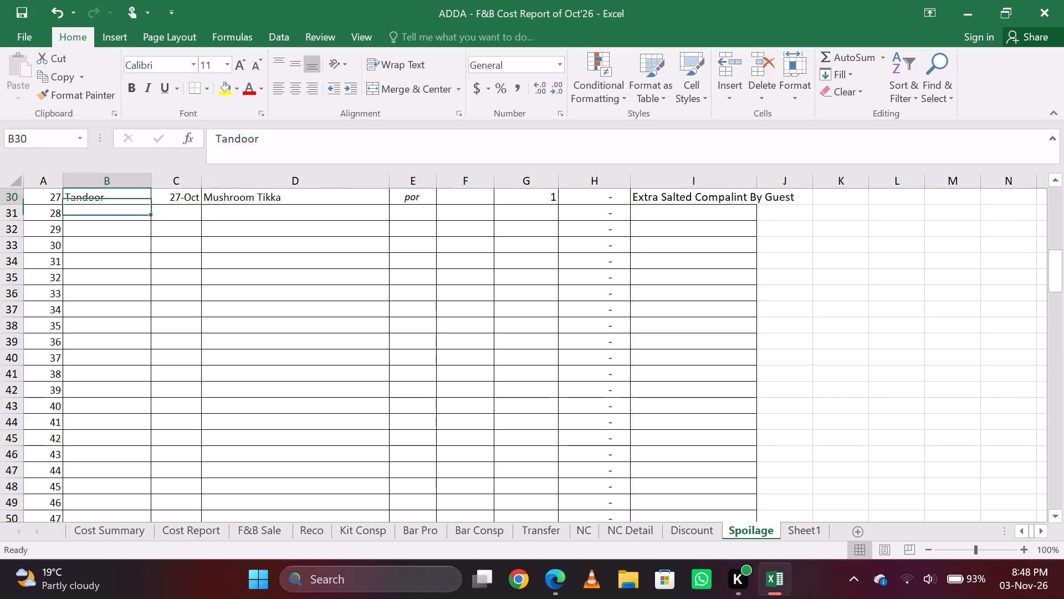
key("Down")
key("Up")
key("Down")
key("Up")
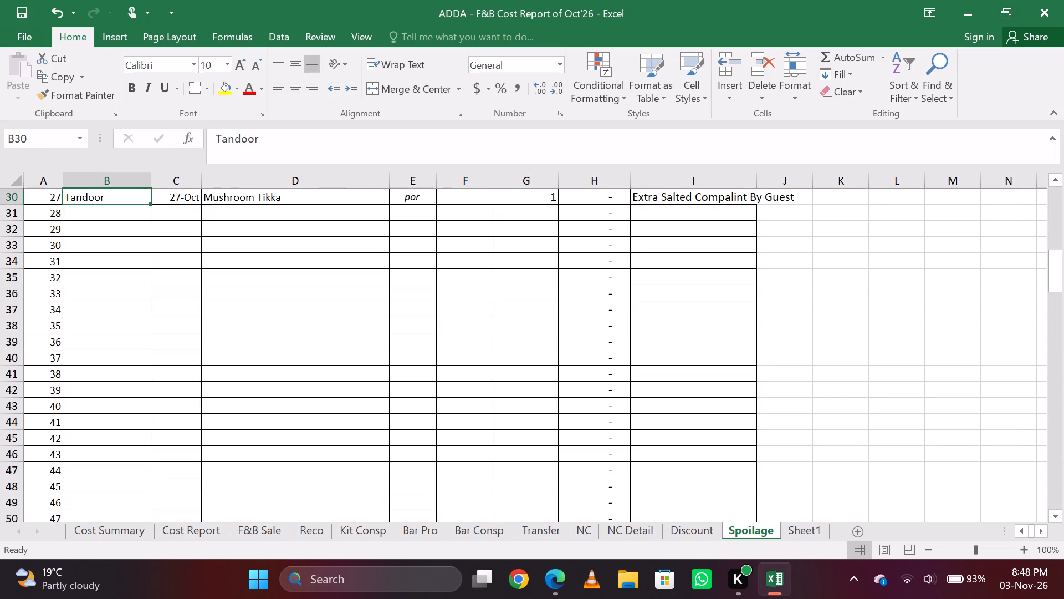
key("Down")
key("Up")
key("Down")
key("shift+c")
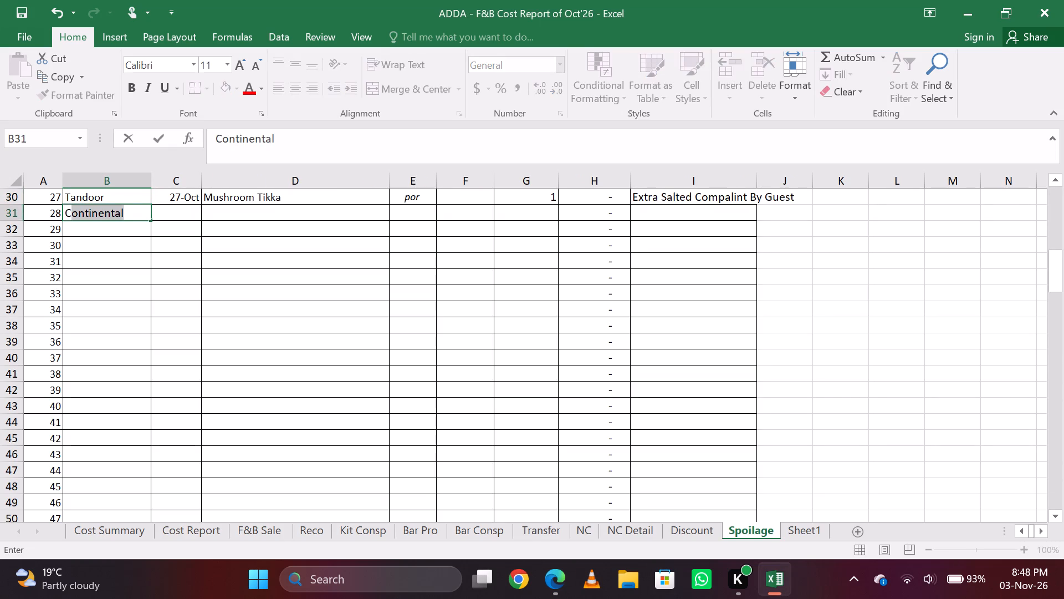
type("hi")
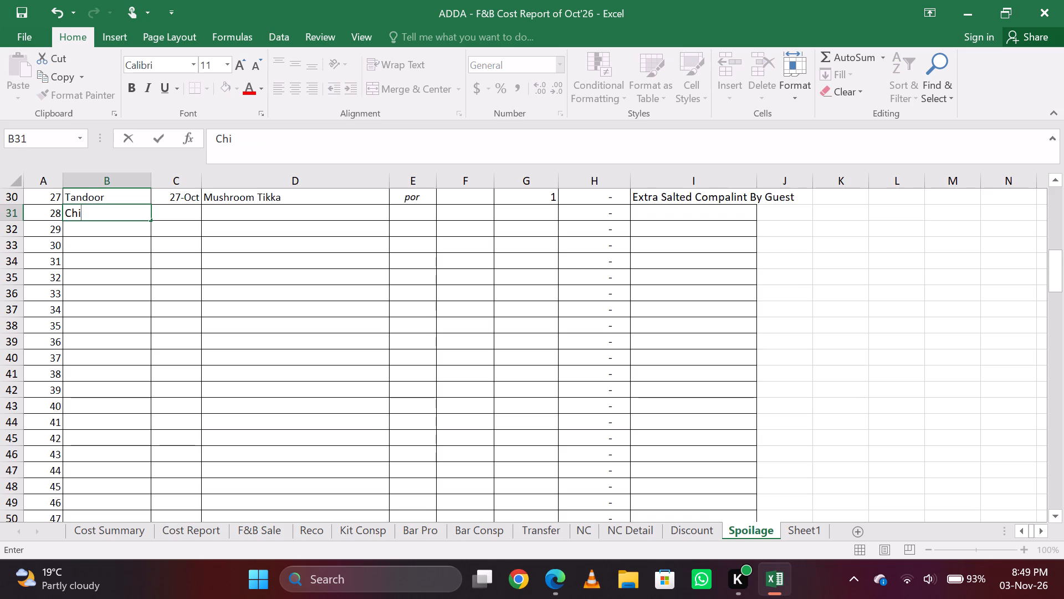
type("nes")
key("h")
key("Return")
Copy the 27-Oct date from C30 down through C36.
key("Up")
key("Right")
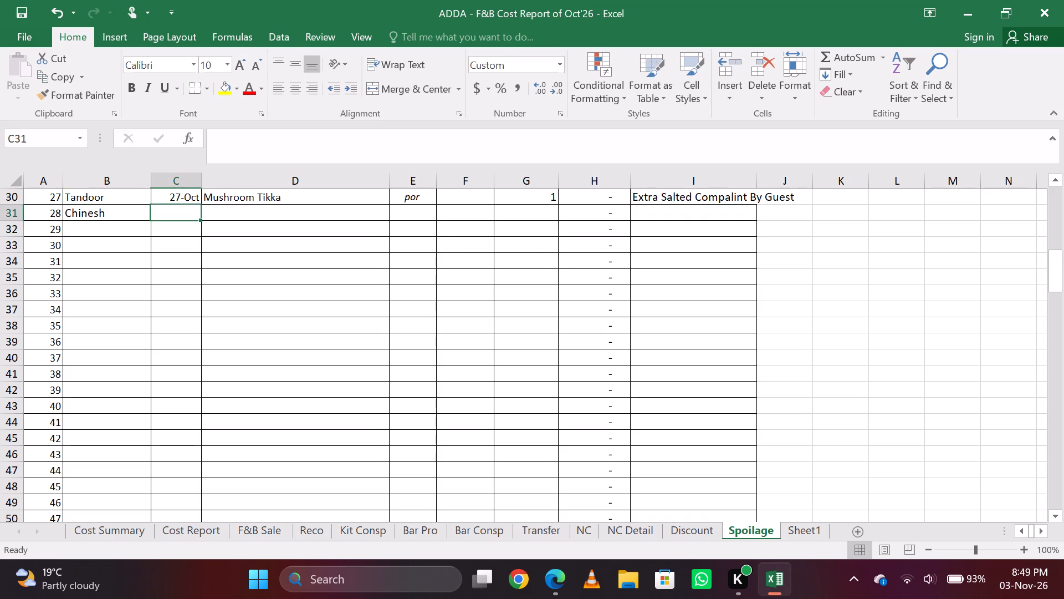
key("Right")
key("Left")
key("ctrl+d")
key("Down")
key("Up")
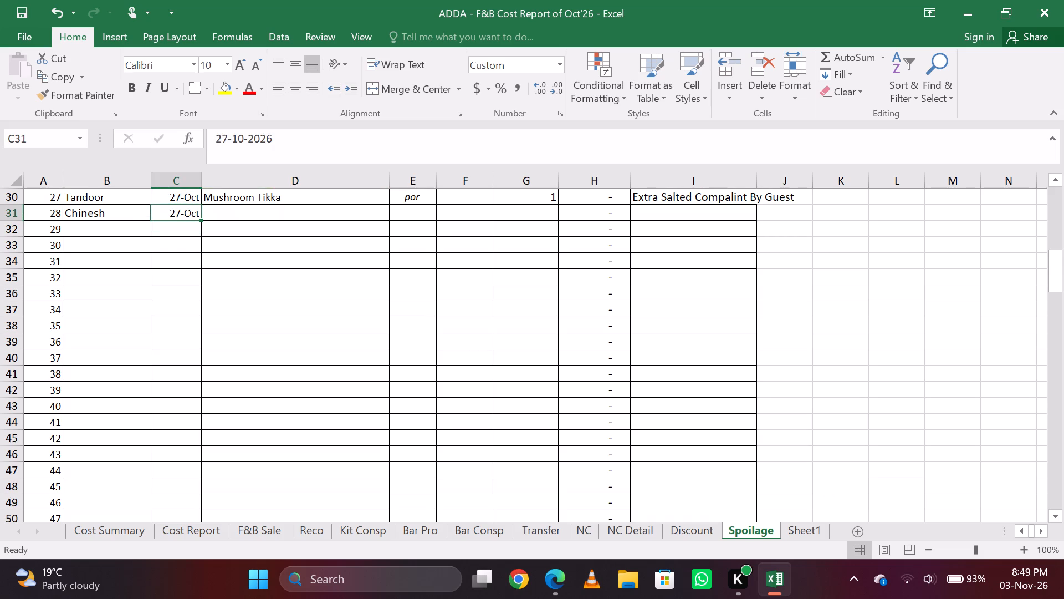
key("Down")
key("ctrl+d")
key("Down")
key("ctrl+d")
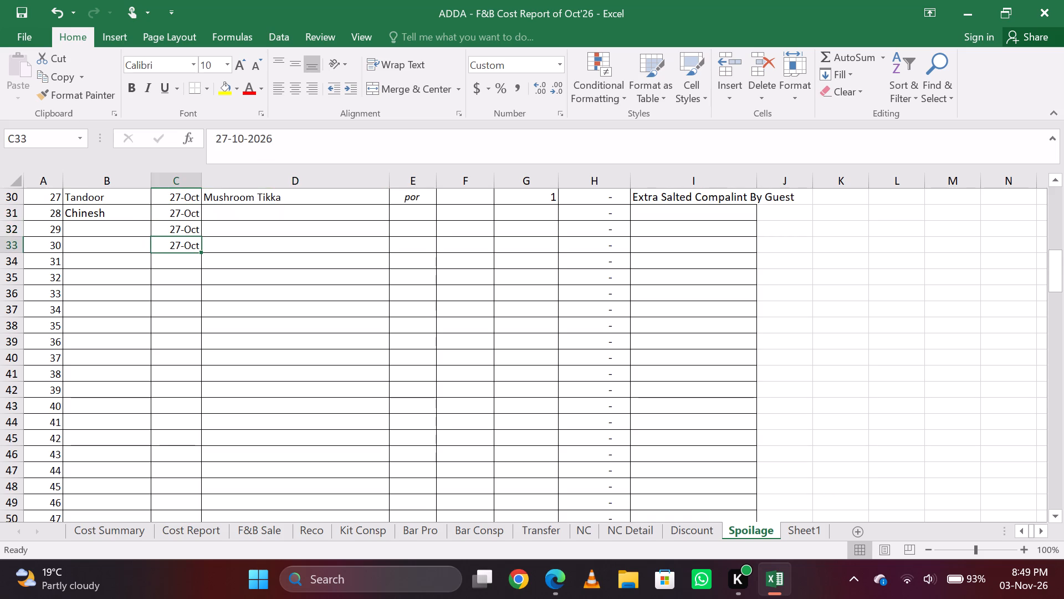
key("Down")
key("ctrl+d")
key("Down")
key("ctrl+d")
key("Down")
key("ctrl+d")
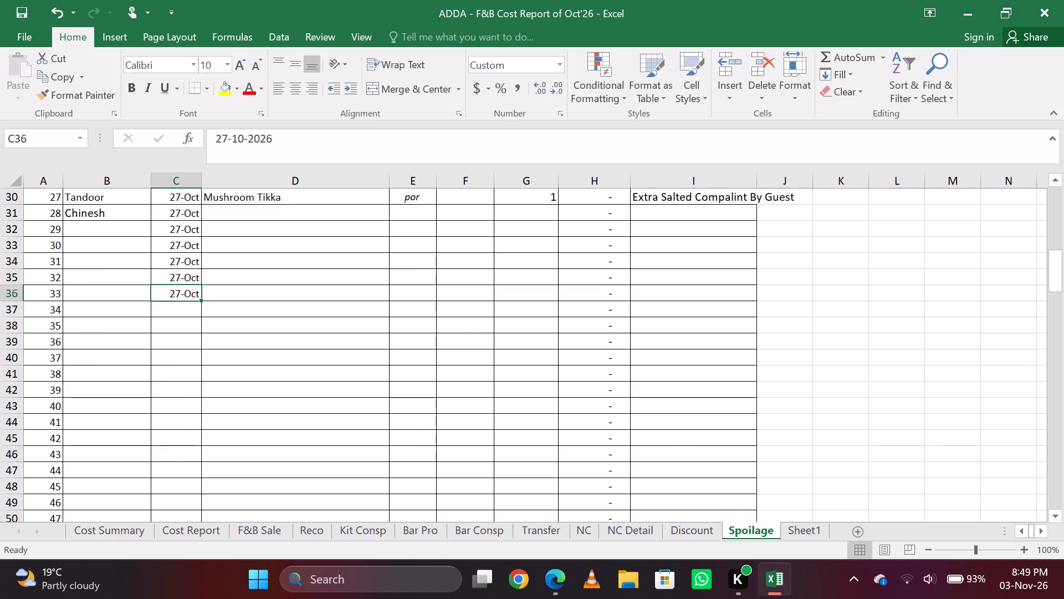
Copy the "Chinesh" department entry from B31 down through B36.
key("ctrl+Up")
key("Up")
key("ctrl+Down")
key("ctrl+Down")
key("Left")
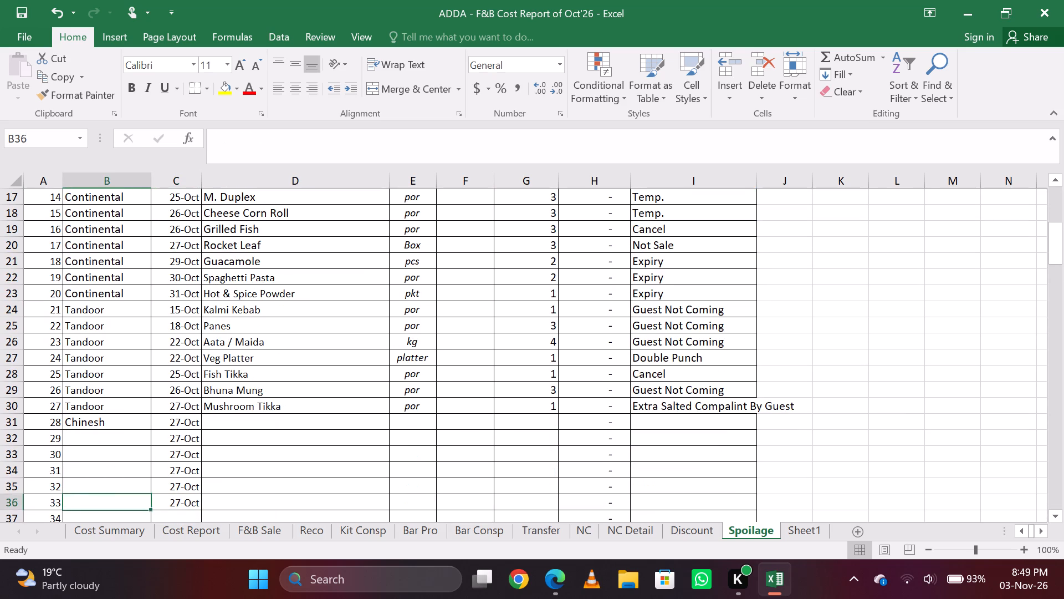
key("Up")
key("Up")
key("Up")
key("Up")
key("ctrl+d")
key("ctrl+Down")
key("ctrl+d")
key("ctrl+Up")
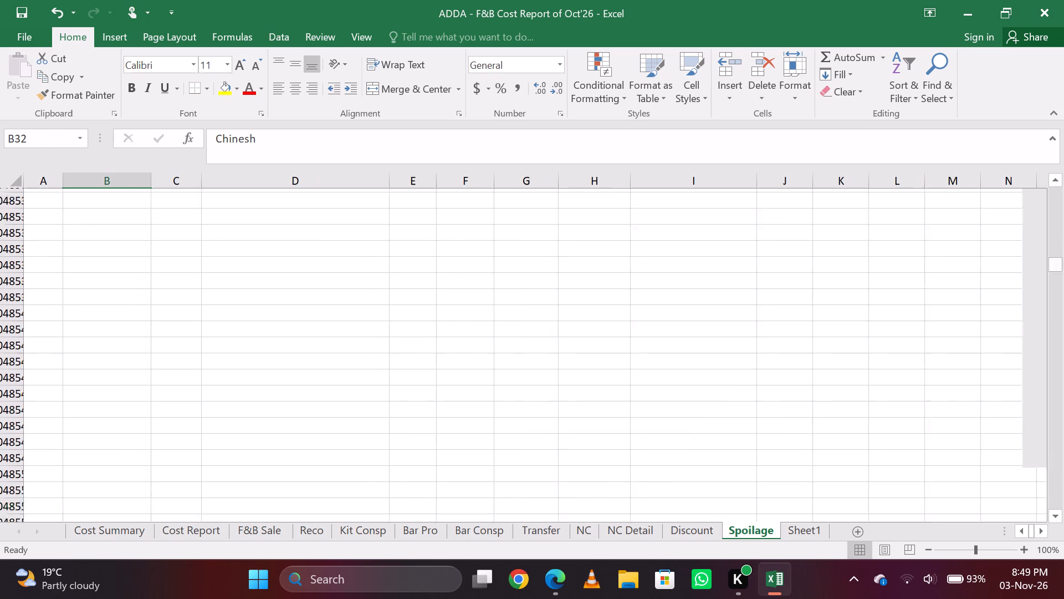
key("Down")
key("ctrl+d")
key("Down")
key("ctrl+d")
key("Down")
key("ctrl+d")
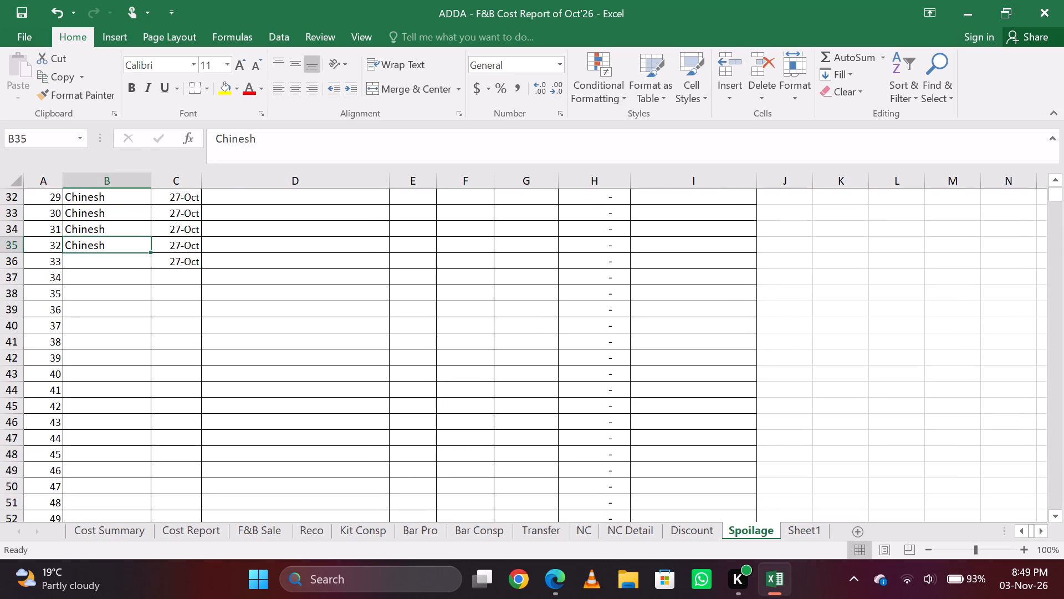
key("Down")
key("ctrl+d")
Enter the item names "Lotus" in D31 and "Mushroom Tikka" in D32.
key("Right")
key("Up")
key("Up")
key("Up")
key("Up")
key("Up")
key("Up")
key("Up")
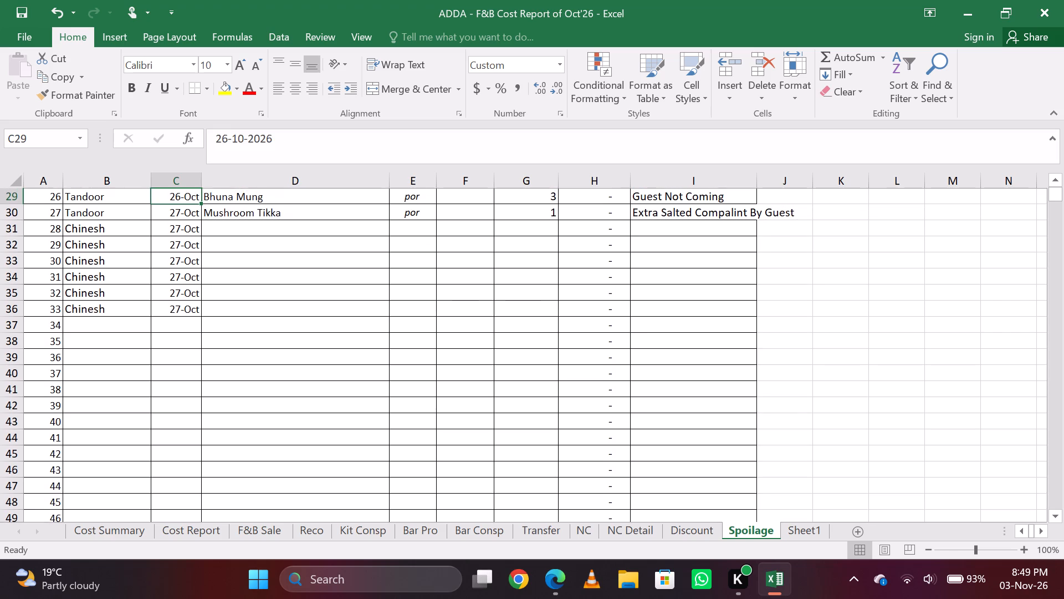
key("Right")
key("Down")
key("Down")
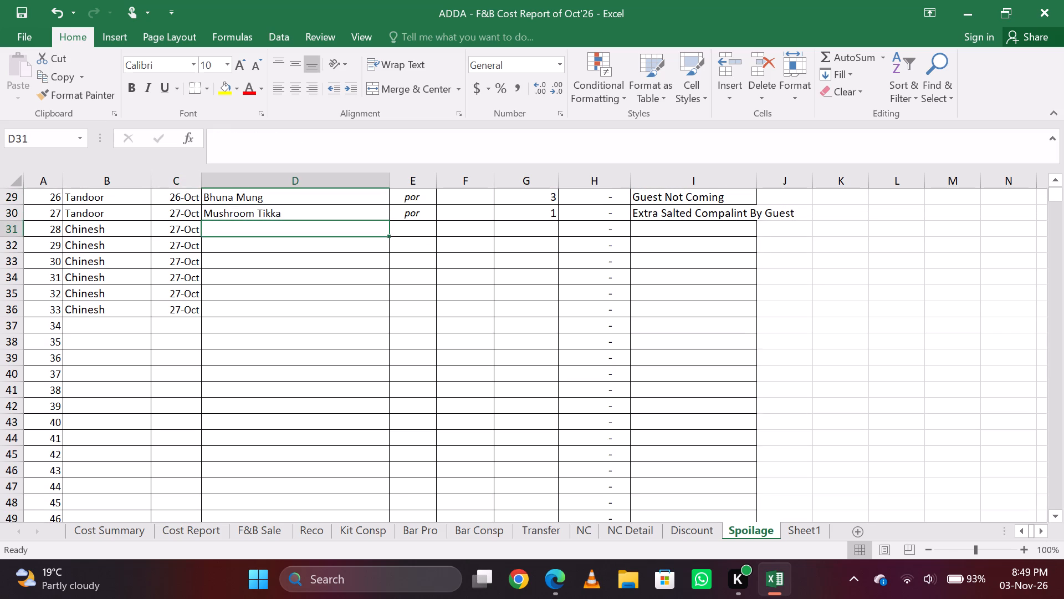
key("shift+l")
type("otus")
key("Tab")
key("Left")
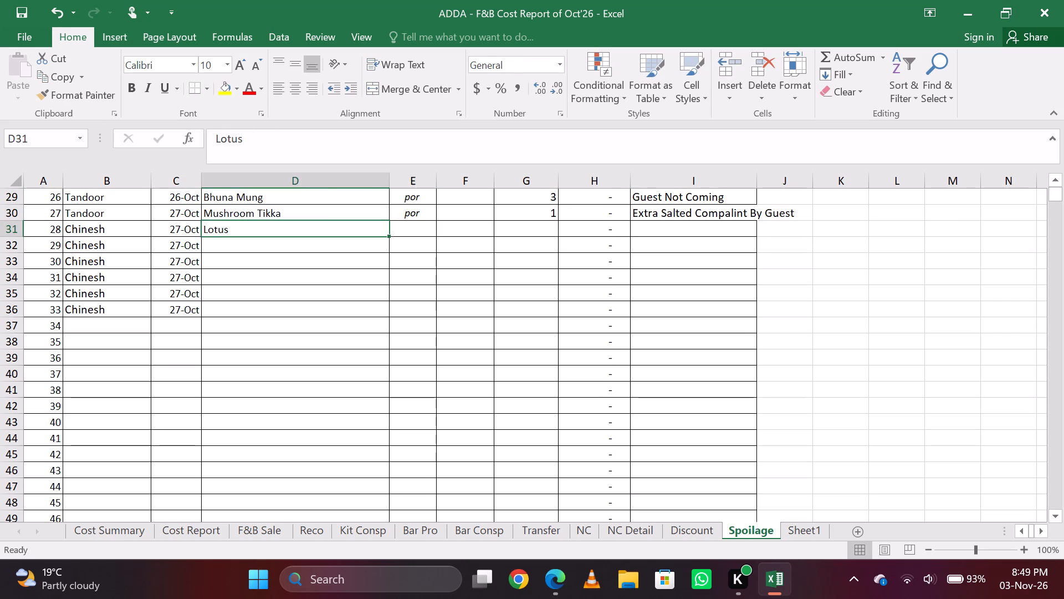
key("Down")
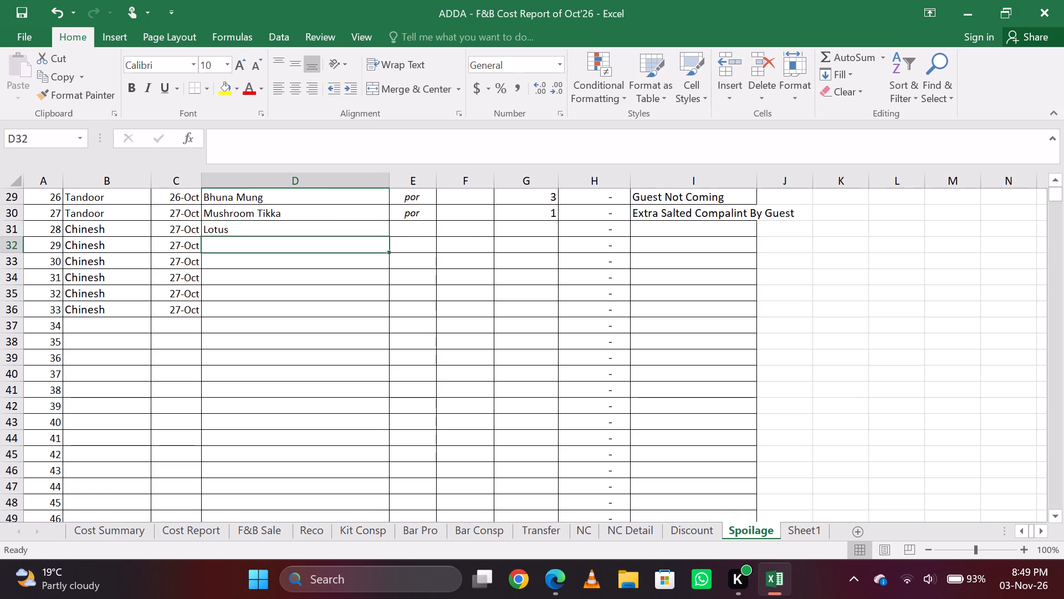
type("Mushrr")
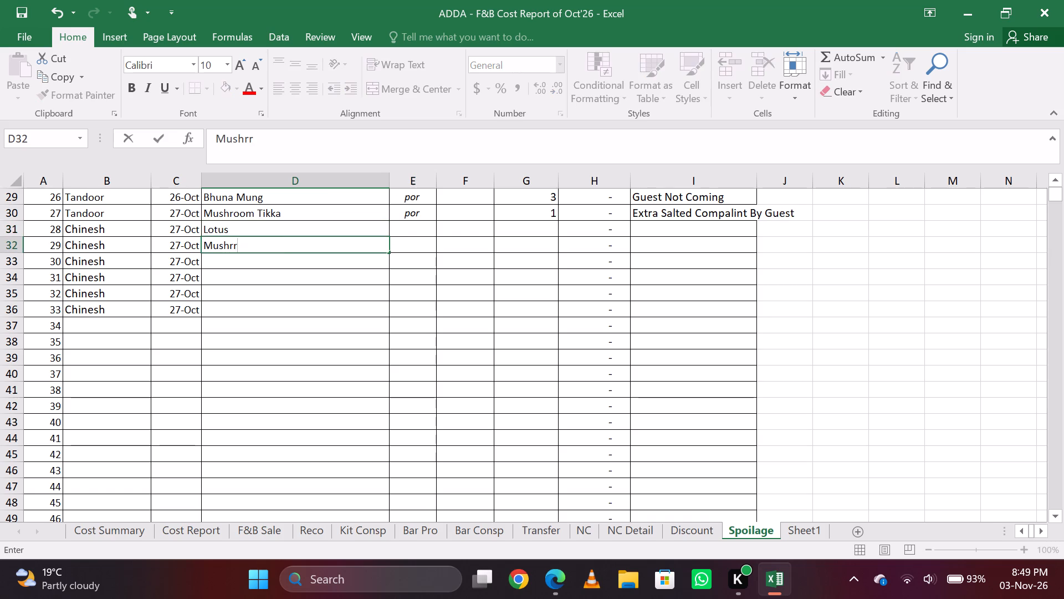
key("BackSpace")
type("oom")
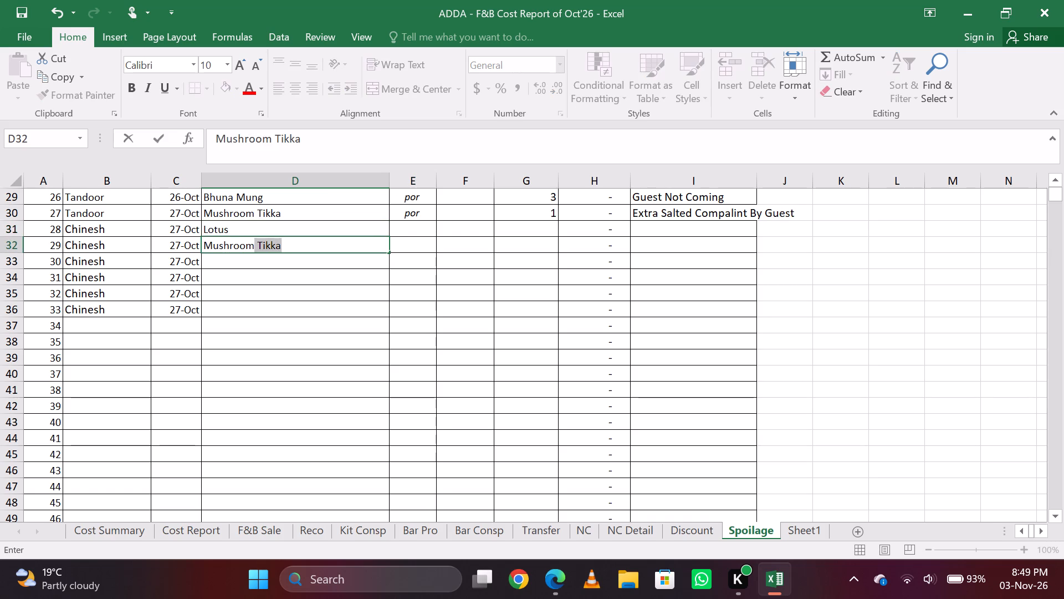
key("Return")
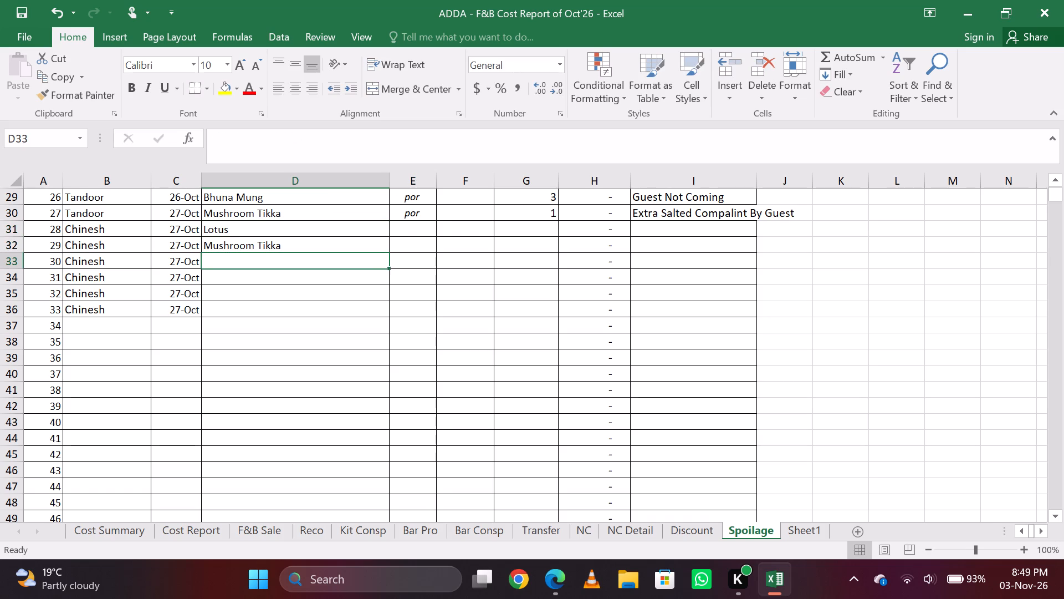
Enter the item names "Chilli Chicken" in D33 and "Chilli Garlic Noodle" in D34.
type("Ch")
key("BackSpace")
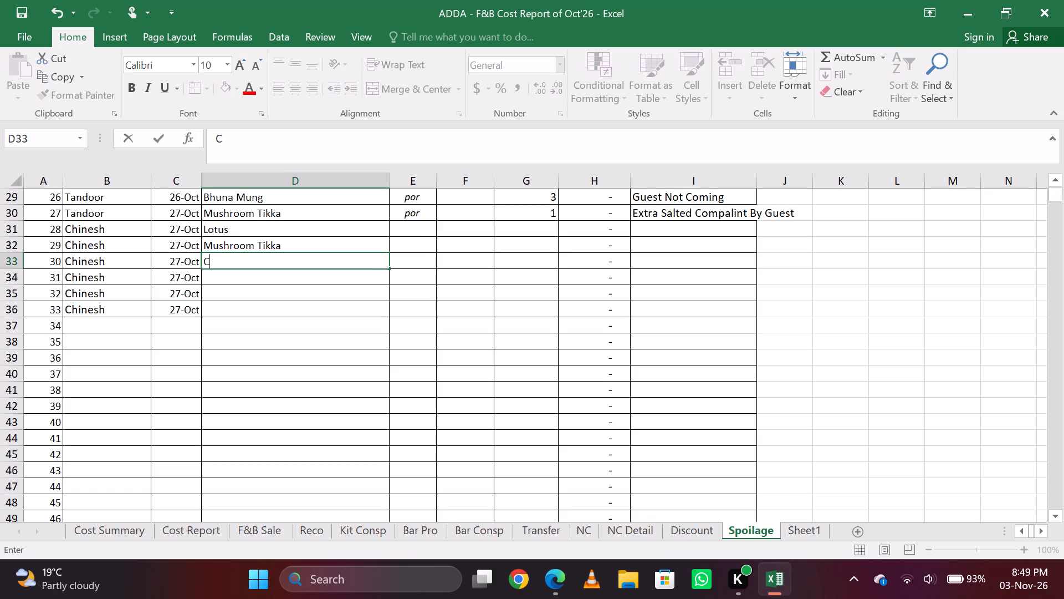
type("hilli Chicken")
key("Tab")
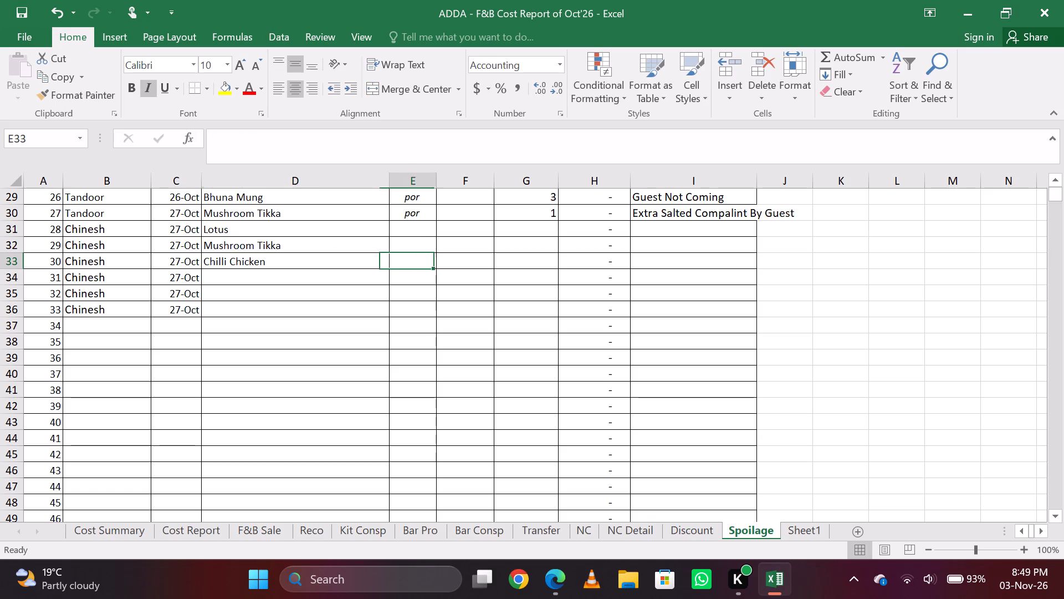
key("Left")
key("Down")
type("Xh")
key("BackSpace")
key("BackSpace")
key("BackSpace")
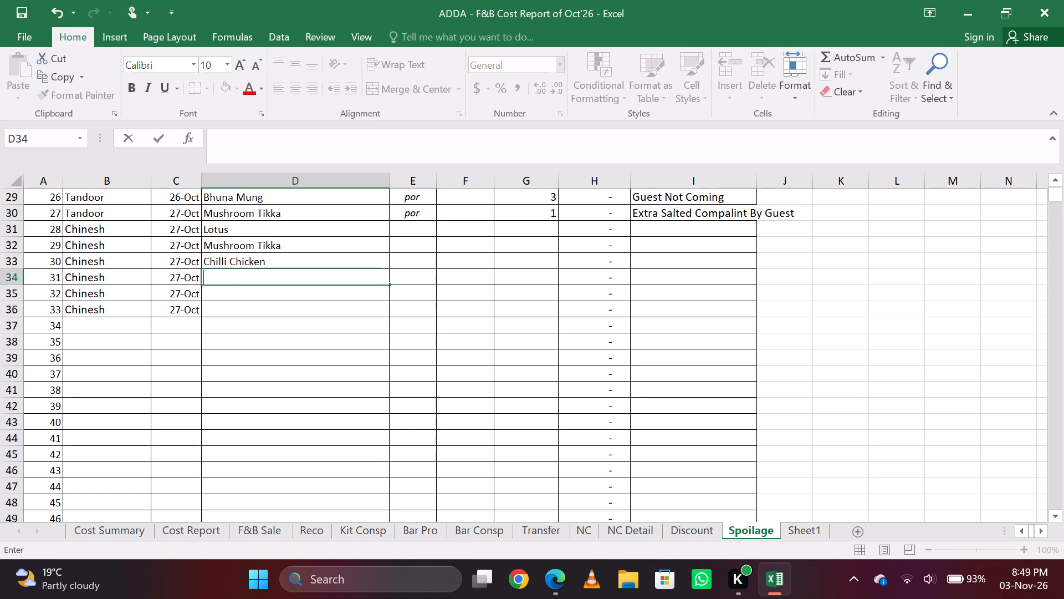
type("Chilli GA")
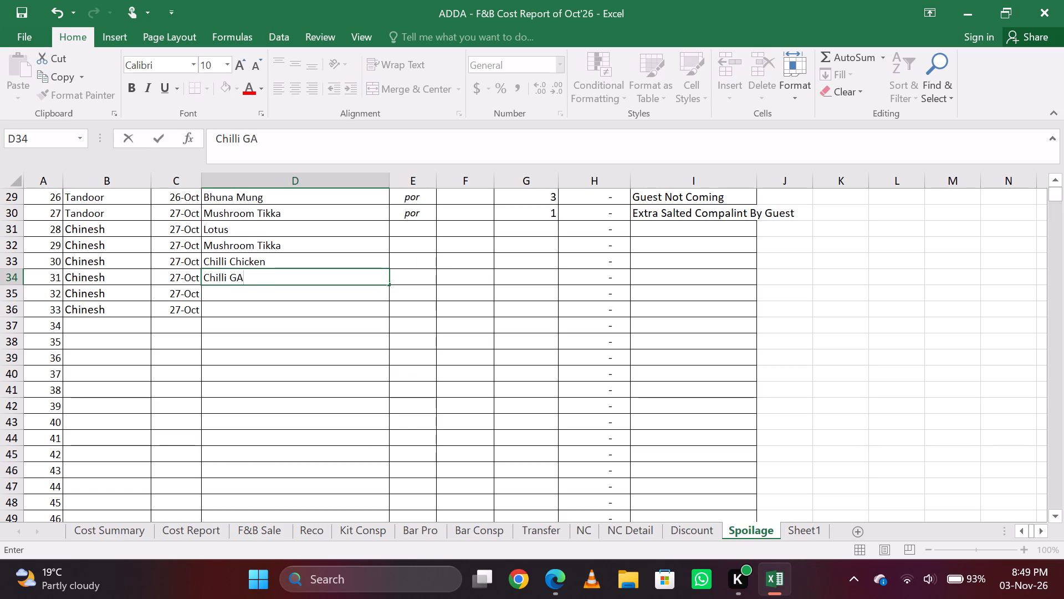
key("equal")
key("BackSpace")
key("BackSpace")
type("arlic Noddle")
key("BackSpace")
key("BackSpace")
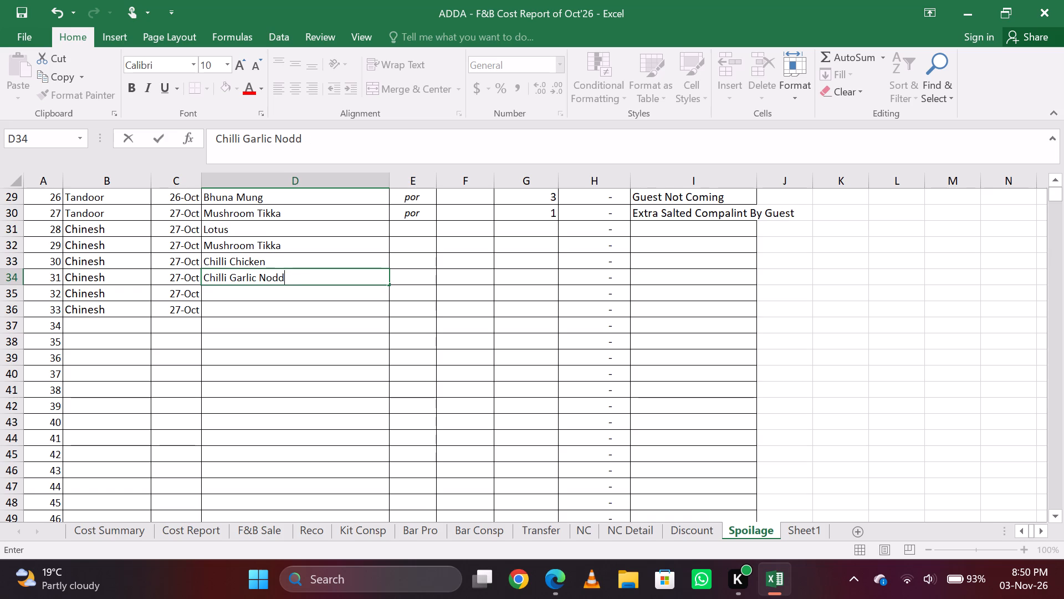
key("BackSpace")
key("BackSpace")
type("odle")
key("Return")
Clear the surplus date in C36 and the surplus department entry in B36.
key("Down")
key("Left")
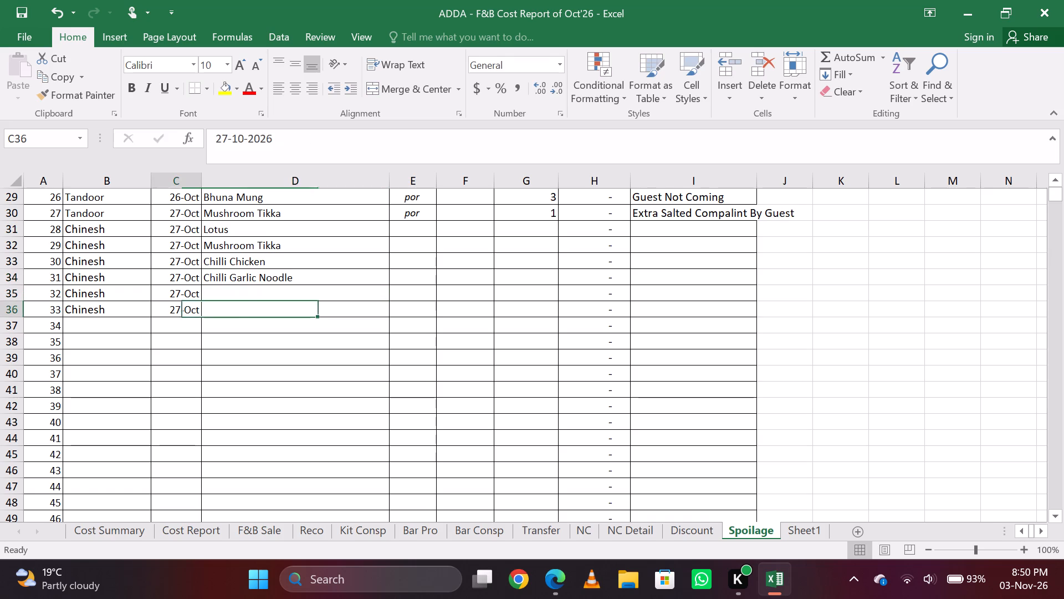
key("BackSpace")
key("Right")
key("Left")
key("Left")
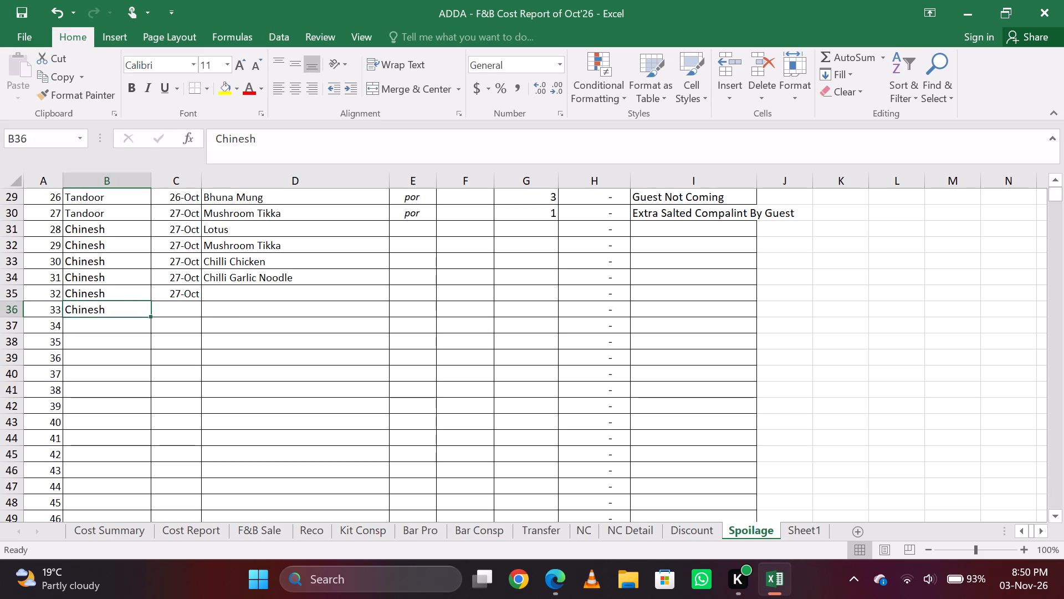
key("BackSpace")
key("Delete")
Enter "Chicken Lolipop" as the item name in D35.
key("Up")
key("Right")
key("Right")
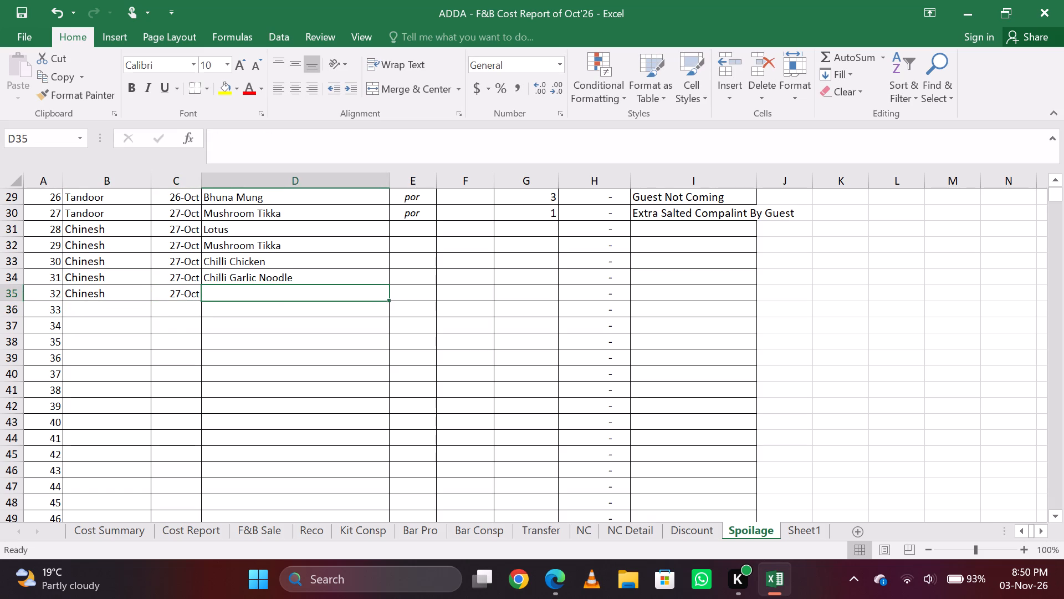
type("Xh")
key("BackSpace")
key("BackSpace")
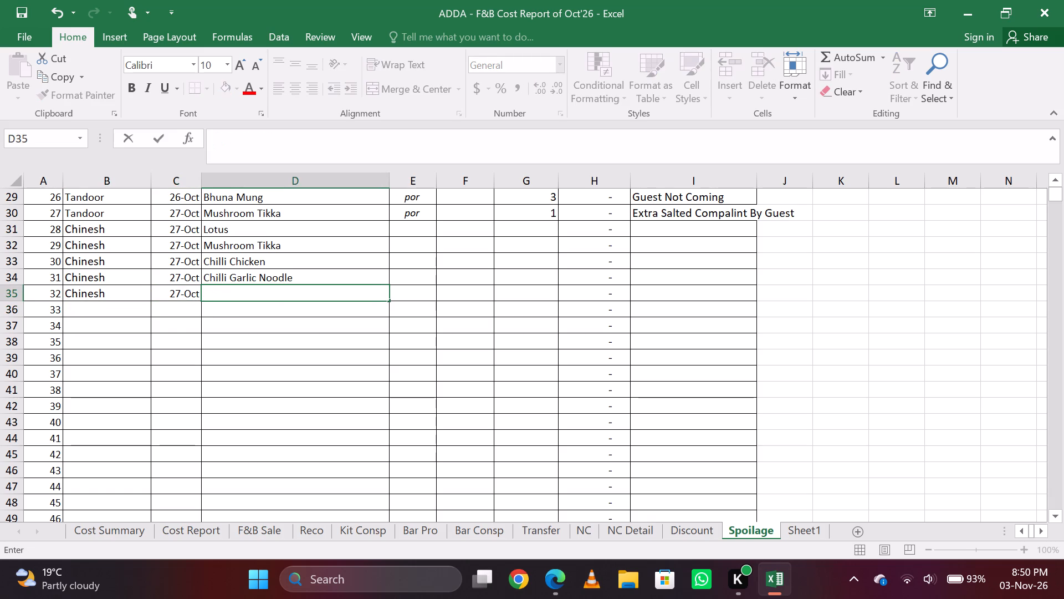
key("shift+c")
type("hicken")
key("space")
key("shift+l")
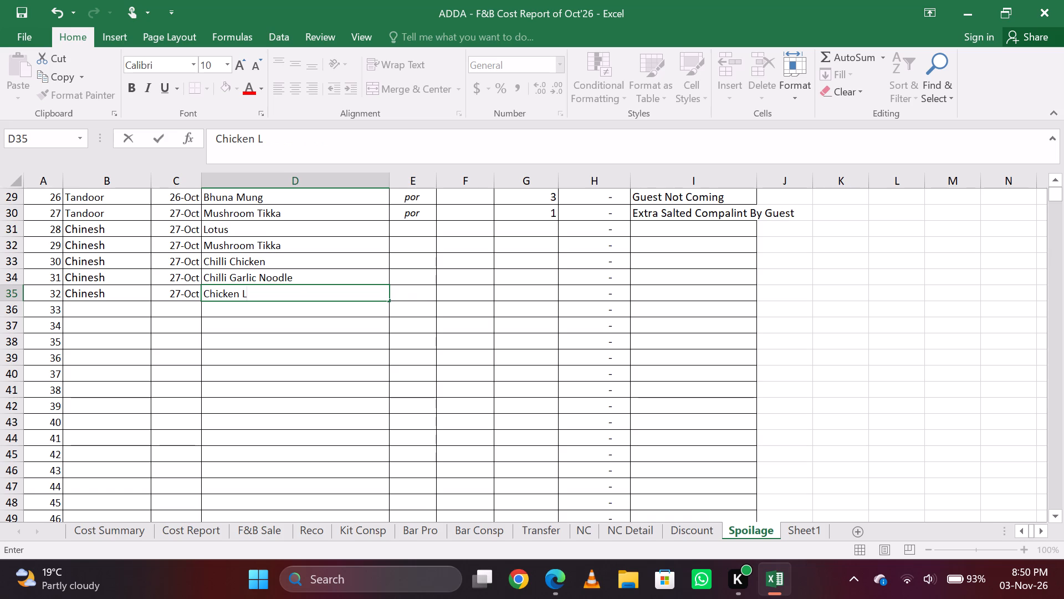
type("olo")
key("BackSpace")
type("ipo")
key("BackSpace")
type("op")
key("Return")
Copy the unit "por" from E30 down through E35 for the five Chinesh items.
key("Up")
key("Up")
key("Up")
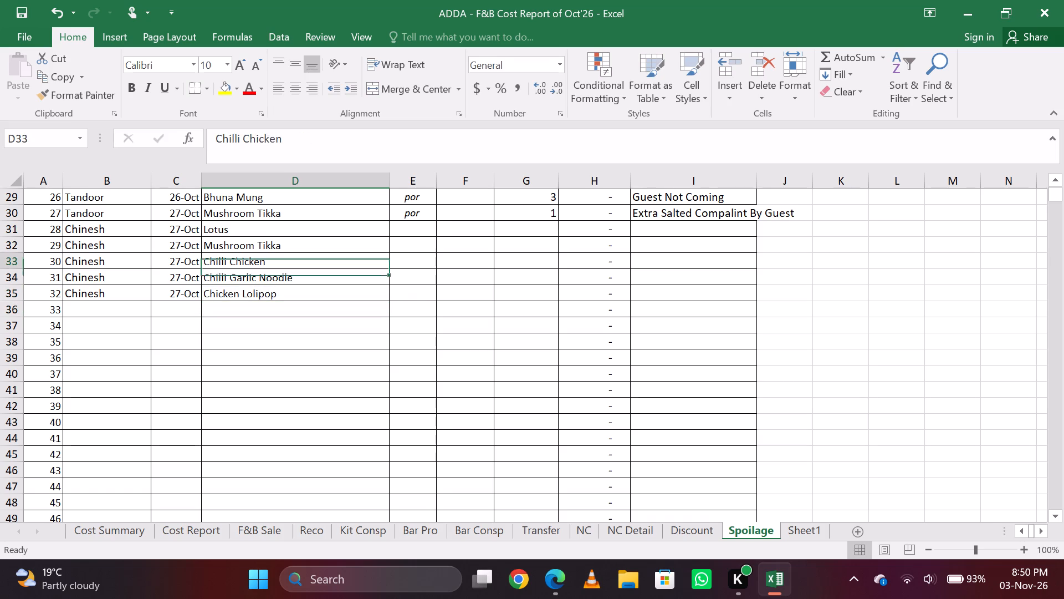
key("Up")
key("Right")
key("Right")
key("Left")
key("Up")
key("ctrl+d")
key("Down")
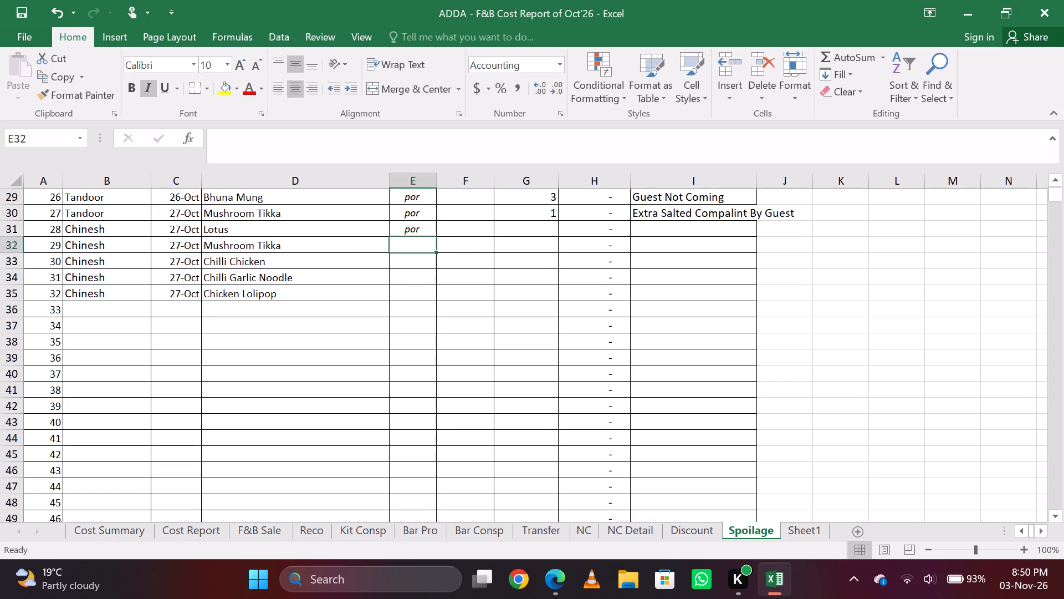
key("ctrl+d")
key("Down")
key("ctrl+d")
key("Down")
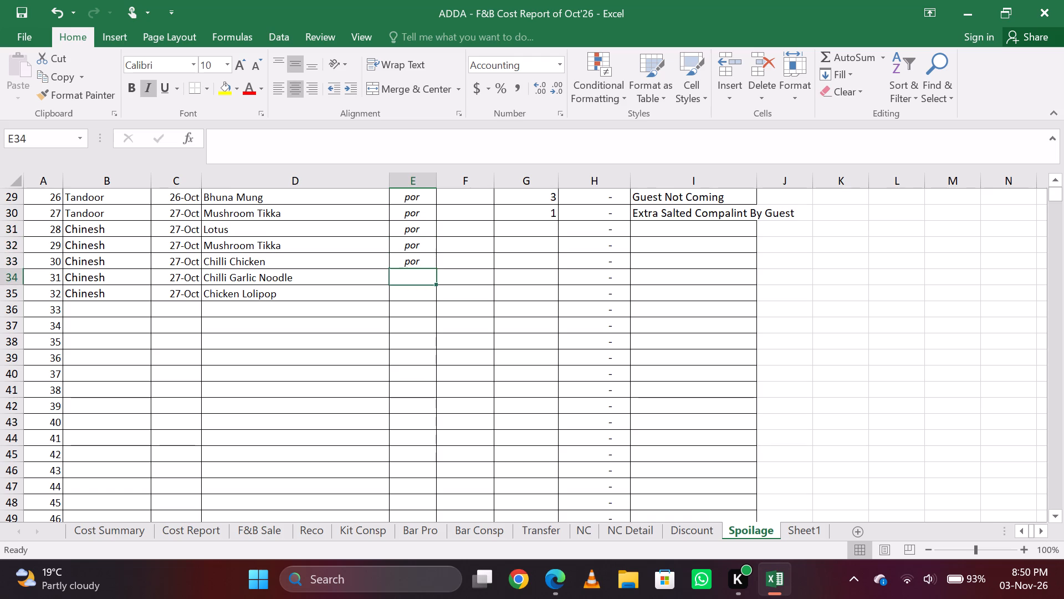
key("ctrl+d")
key("Down")
key("ctrl+d")
Enter the quantities 3, 3, 1, 1 and 1 in G31 through G35.
key("Right")
key("Up")
key("Up")
key("Up")
key("Right")
key("Up")
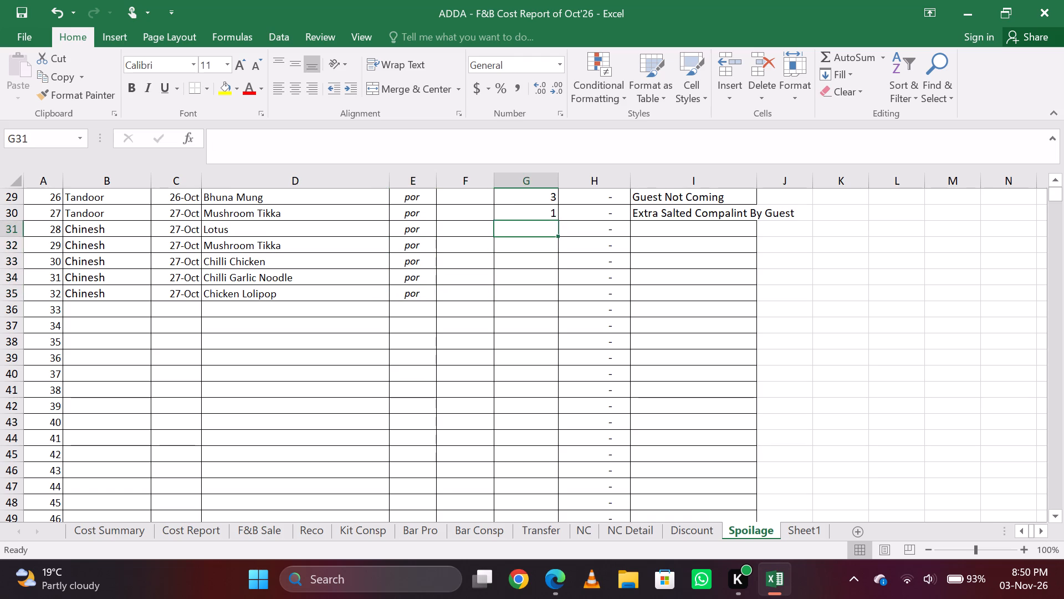
key("3")
key("Down")
key("3")
key("Down")
key("1")
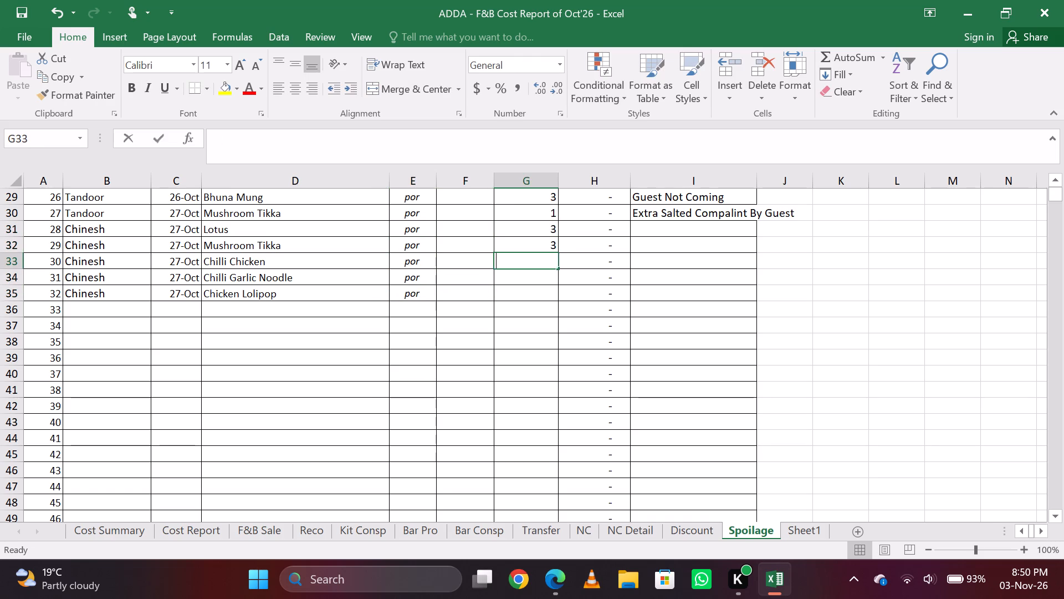
key("Down")
key("1")
key("Down")
key("1")
Enter the remark "Freez Problem" in I31 and copy it down to I32.
key("Right")
key("Up")
key("Up")
key("Up")
key("Up")
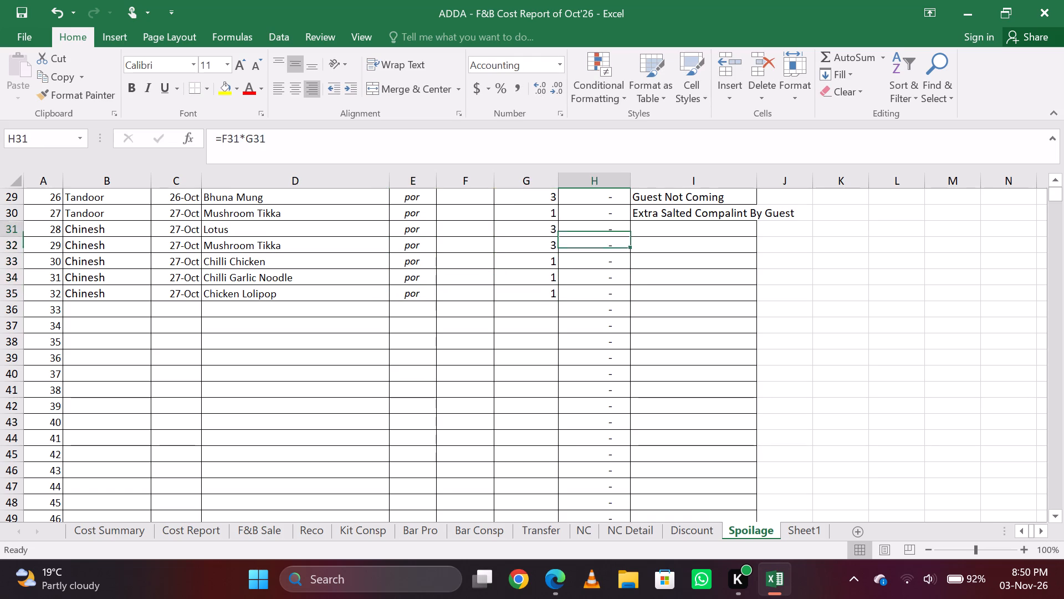
key("Right")
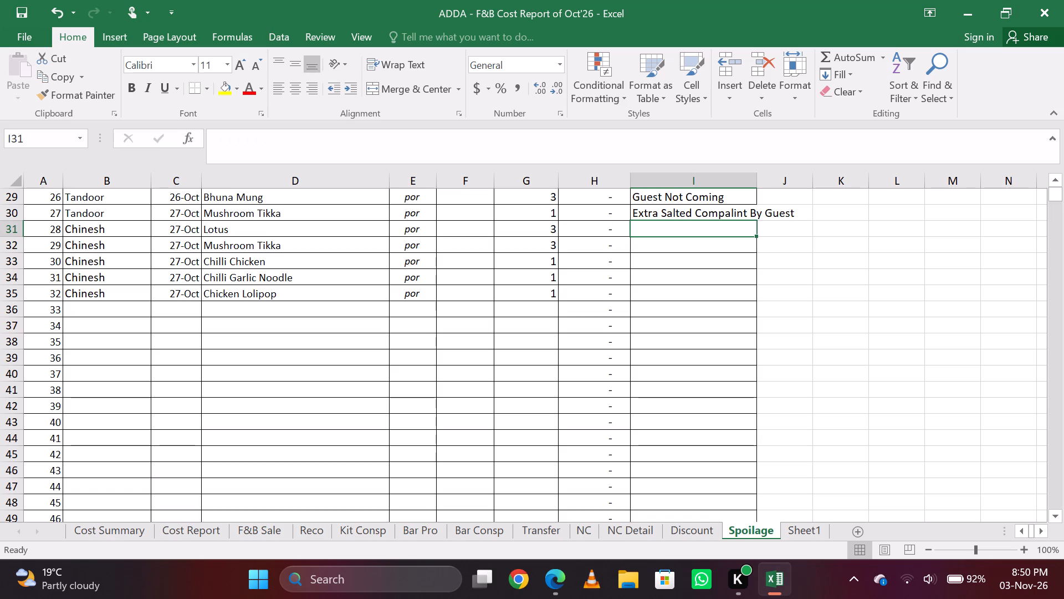
type("Free")
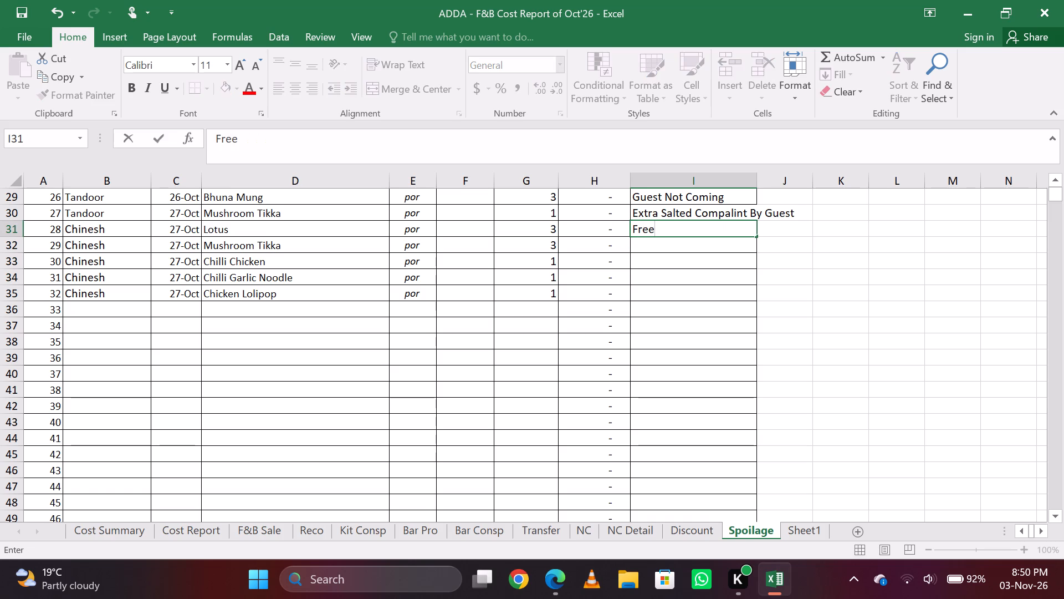
key("z")
key("space")
type("Pr")
type("oblem")
key("Return")
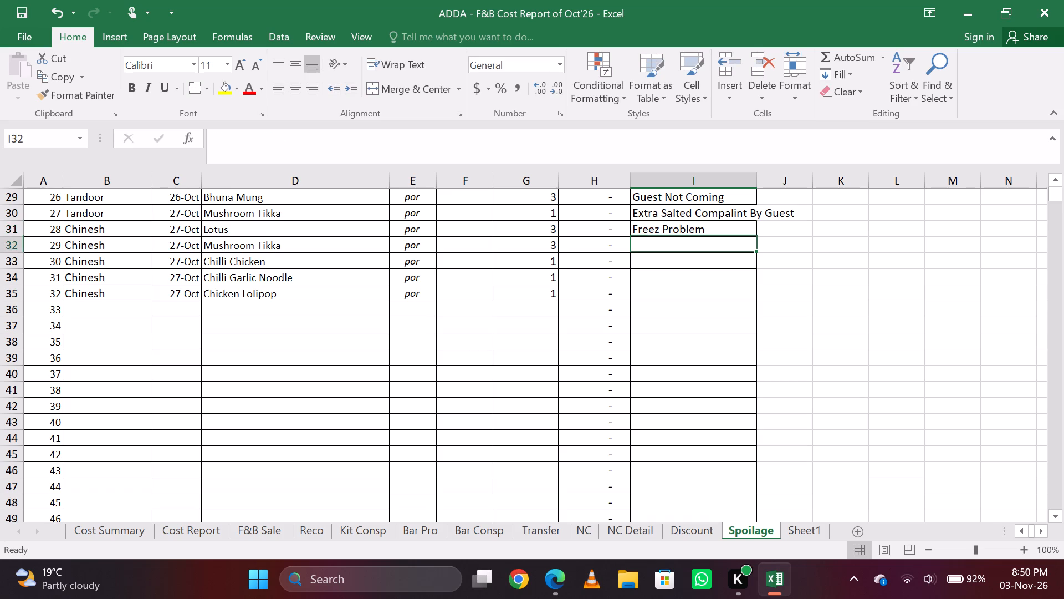
key("ctrl+d")
key("Down")
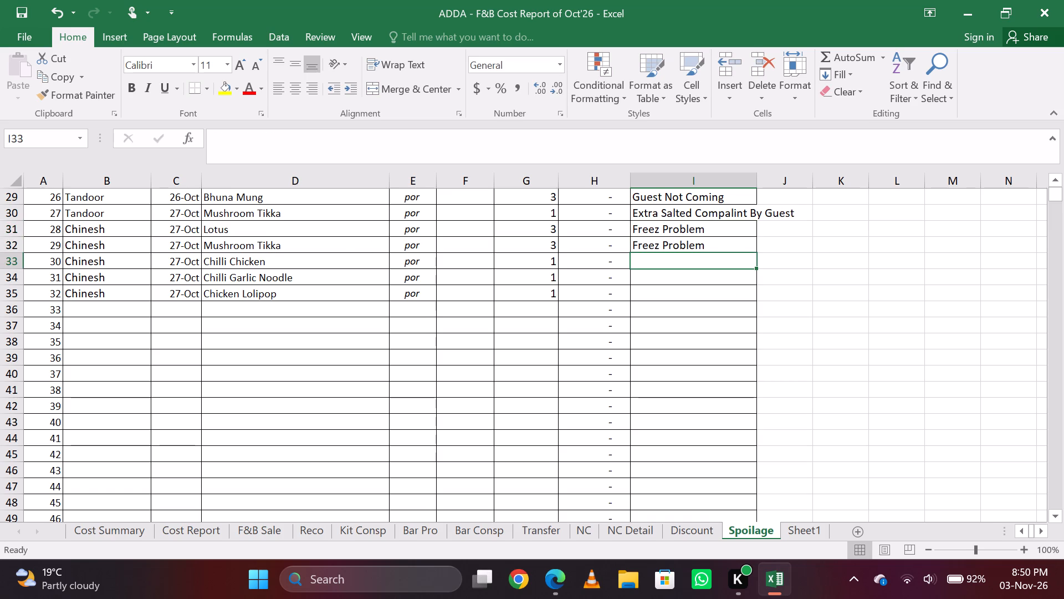
Enter the remark "Service Problem" in I33 and copy it down through I35.
key("s")
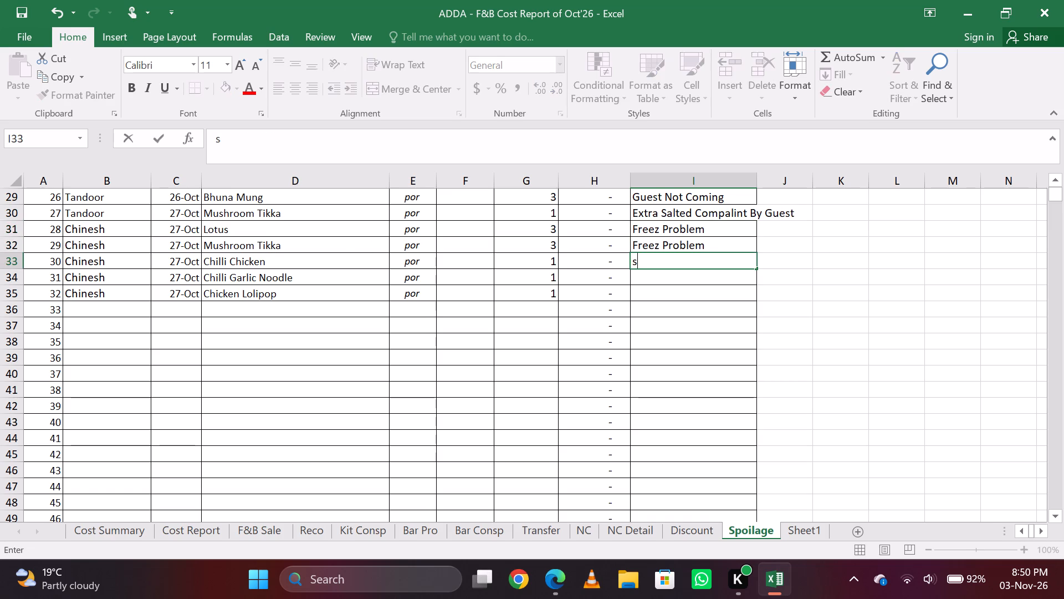
key("BackSpace")
type("Servi")
key("v")
key("BackSpace")
type("ce")
key("space")
type("Pr")
type("oblem")
key("Return")
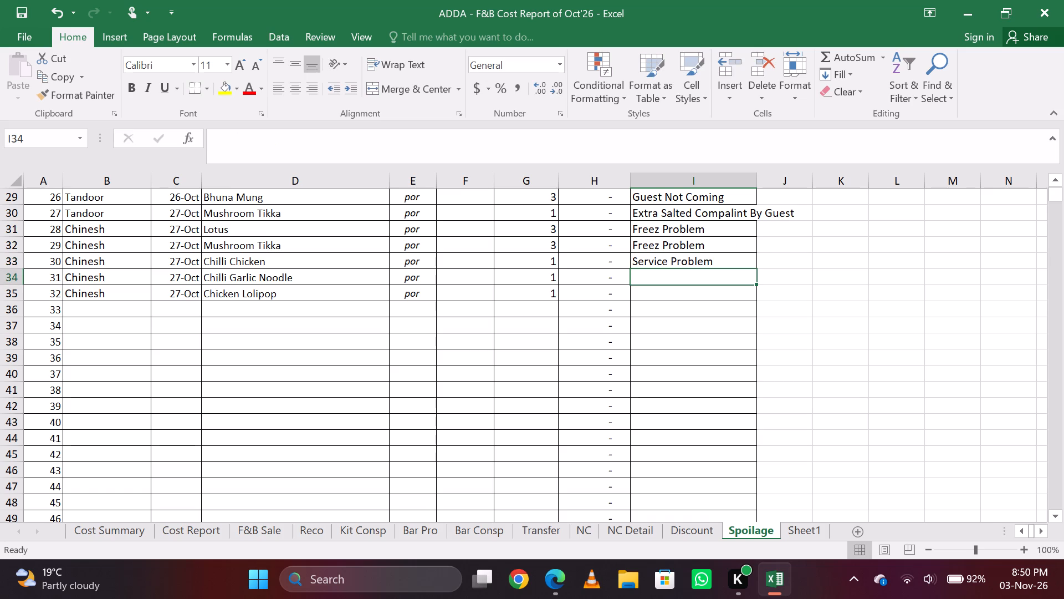
key("ctrl+d")
key("Down")
key("ctrl+d")
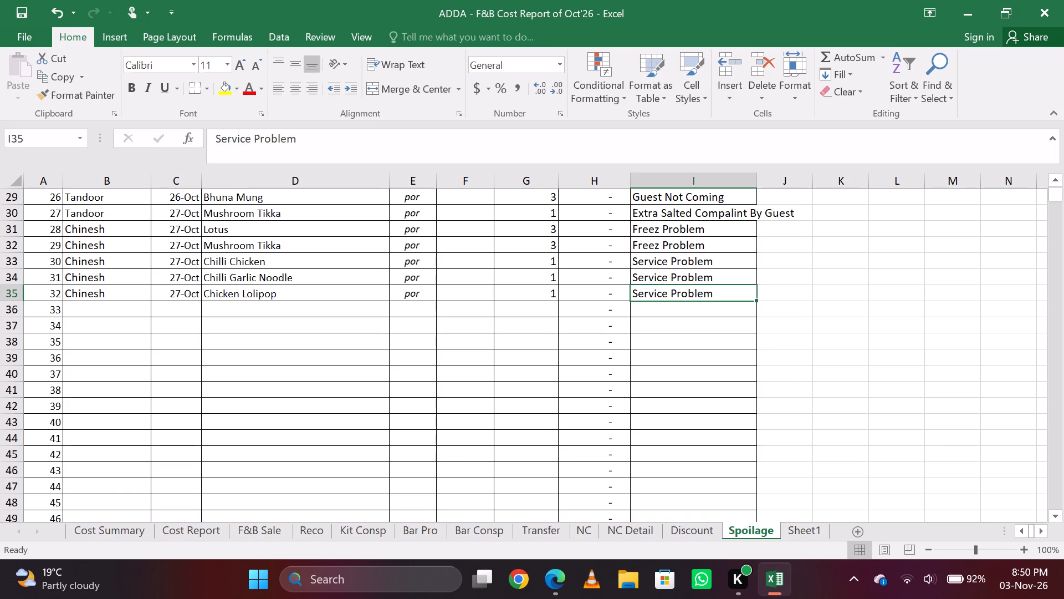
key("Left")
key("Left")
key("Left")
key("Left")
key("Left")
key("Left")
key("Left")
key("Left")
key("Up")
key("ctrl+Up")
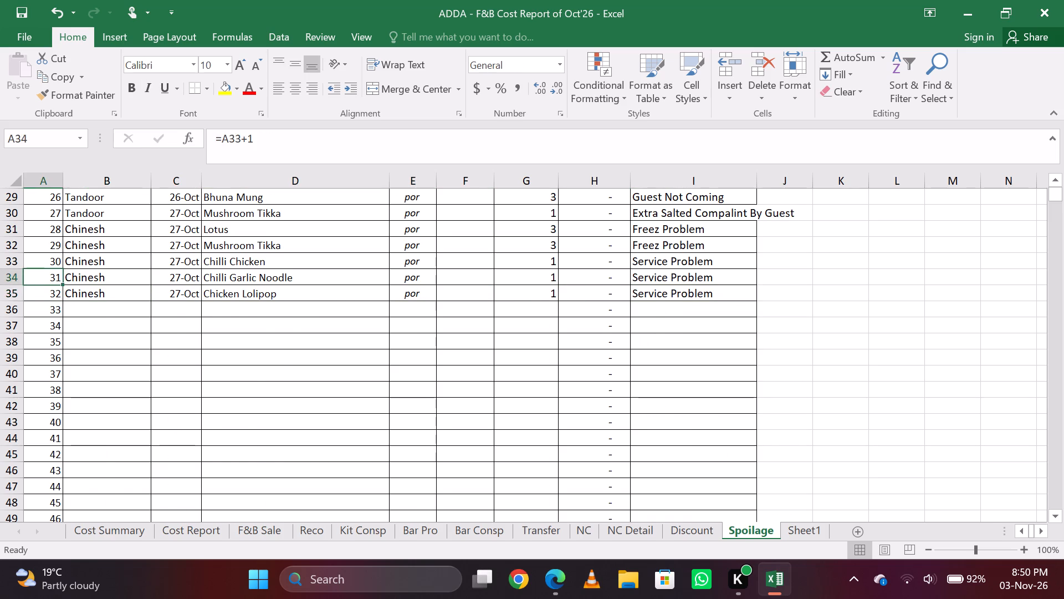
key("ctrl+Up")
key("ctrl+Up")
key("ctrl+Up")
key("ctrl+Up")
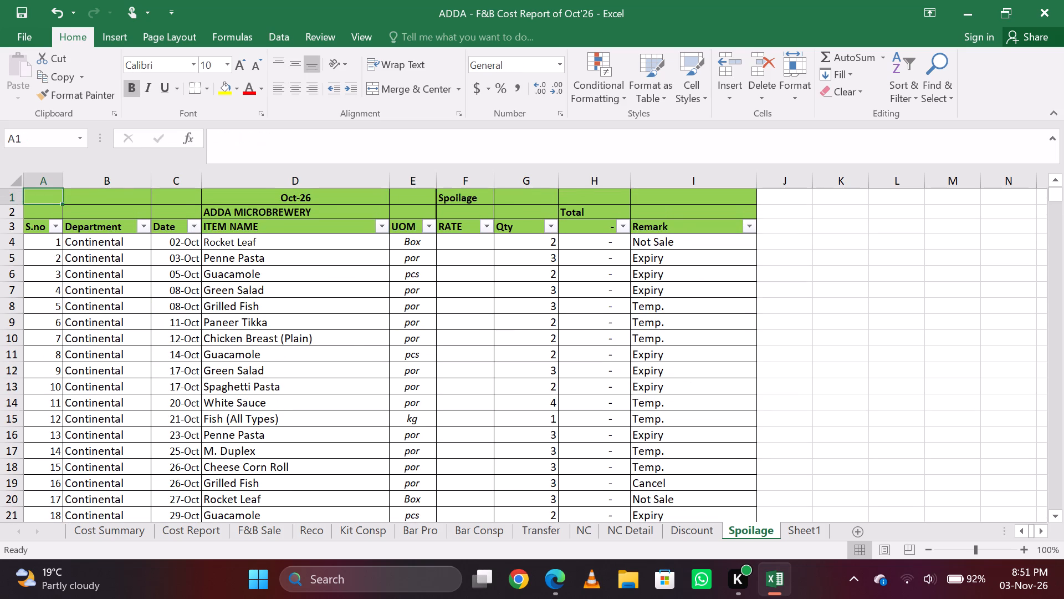
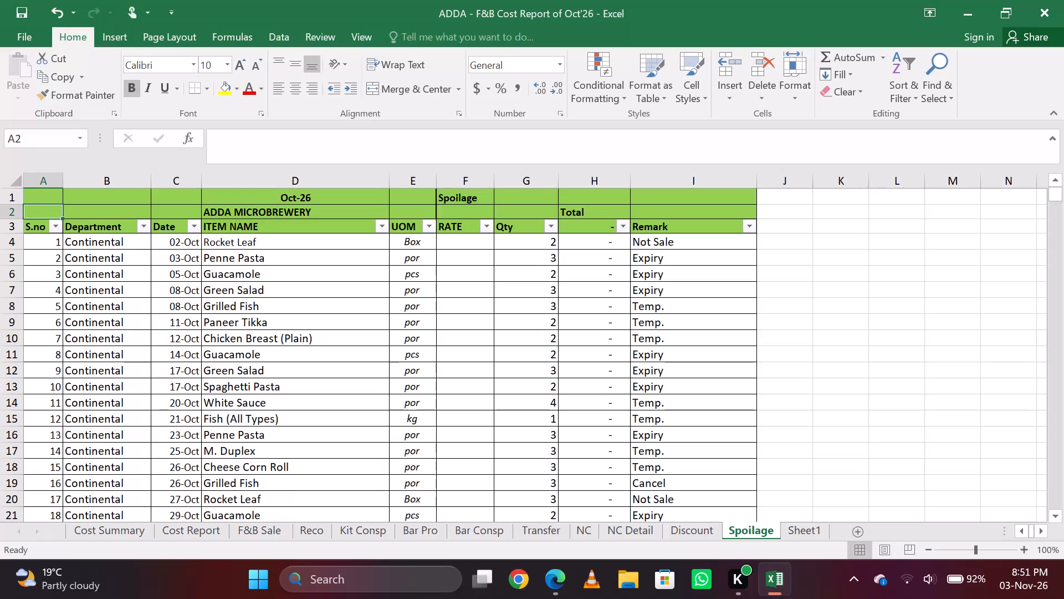
Save the cost report workbook with the completed Spoilage sheet.
key("Right")
key("Down")
key("Down")
key("Right")
key("Down")
key("Up")
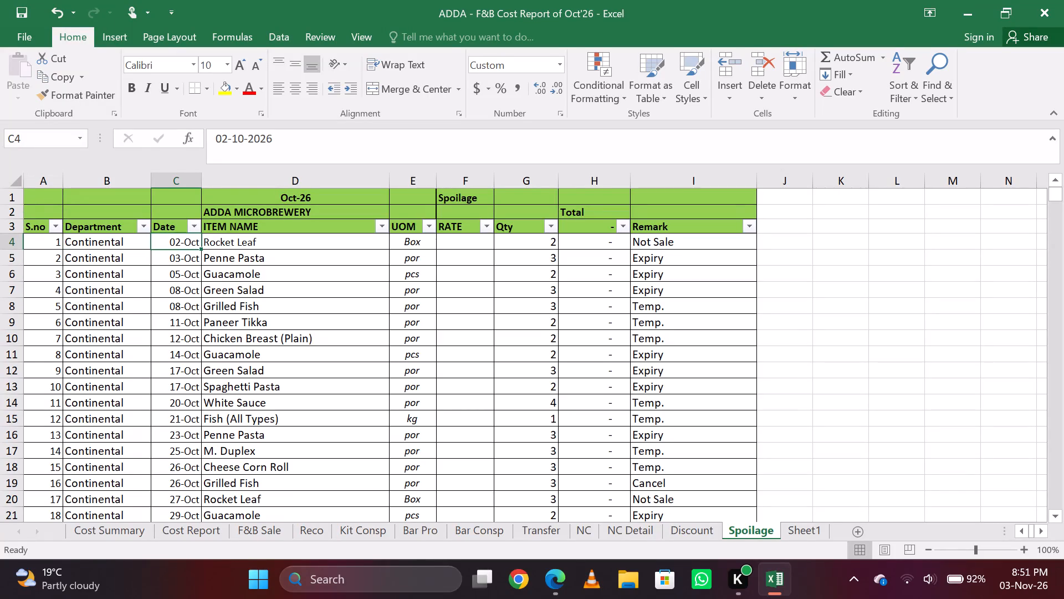
key("ctrl+s")
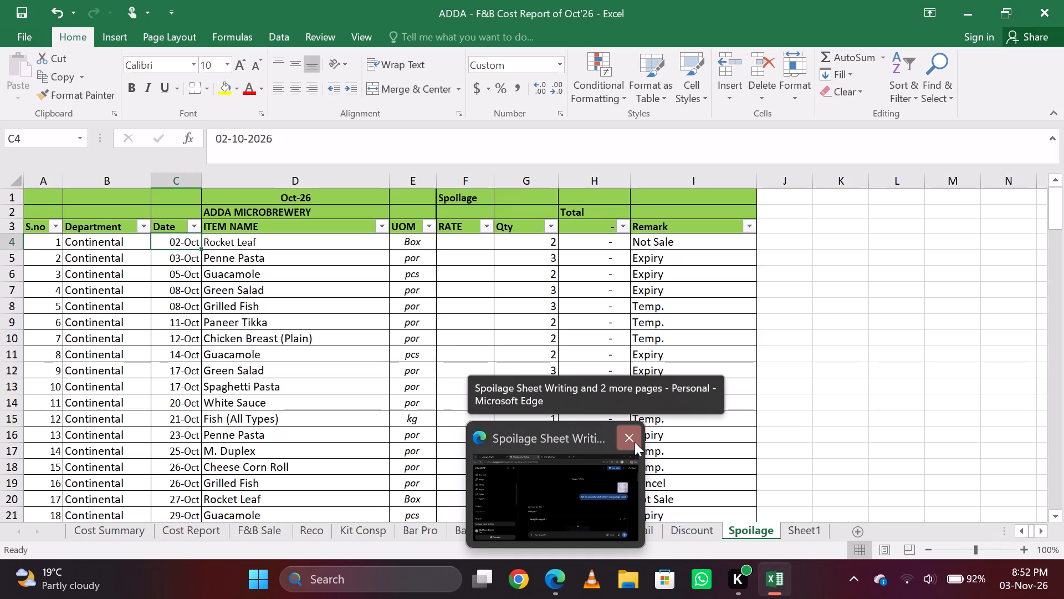
left_click(801, 419)
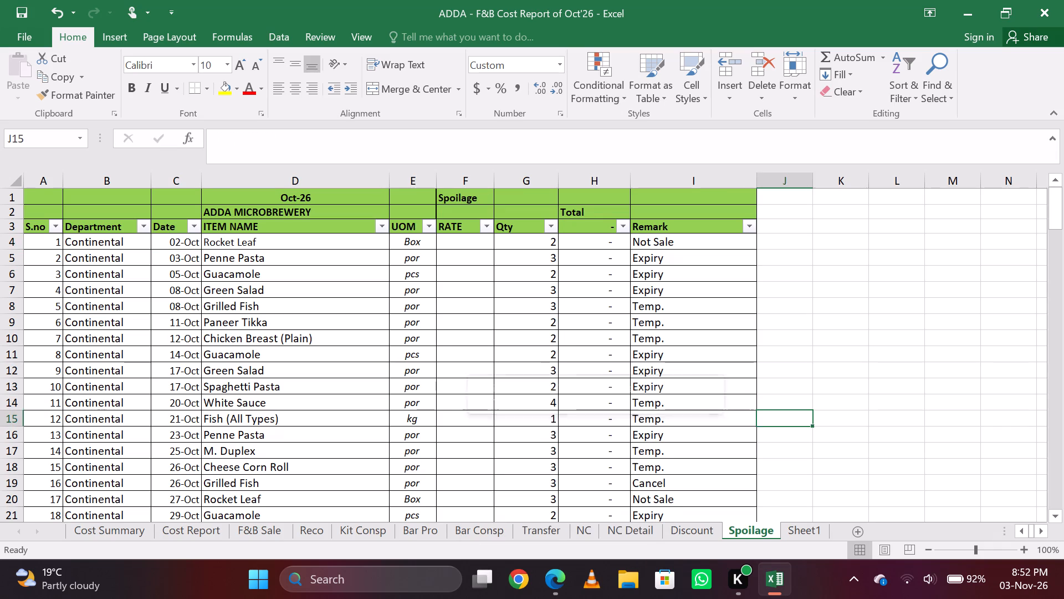
Delete the empty worksheet Sheet1 from the workbook.
key("ctrl+Page_Up")
key("ctrl+Page_Down")
key("ctrl+Page_Down")
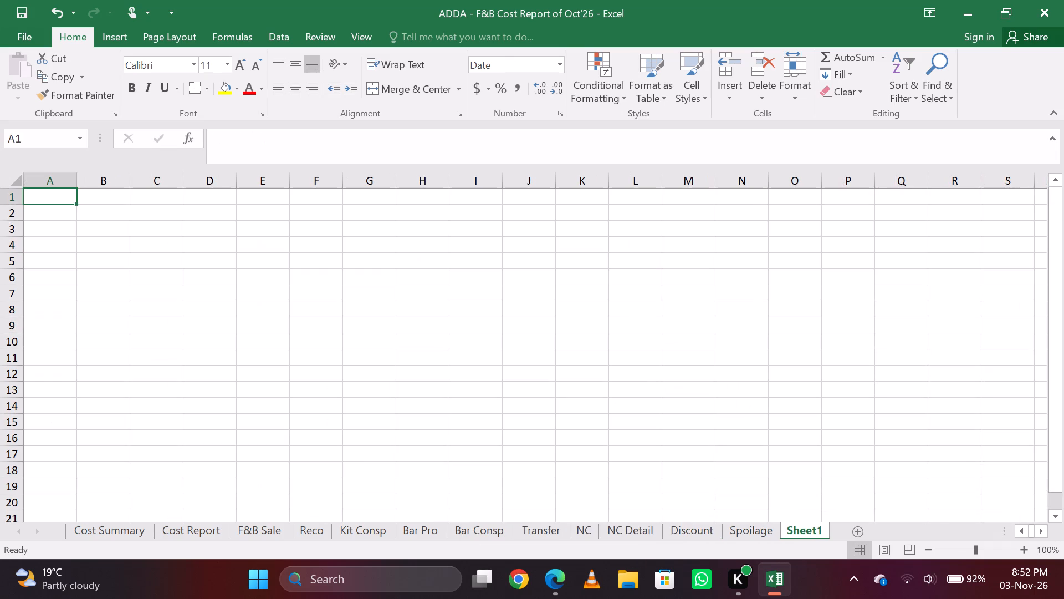
right_click(813, 529)
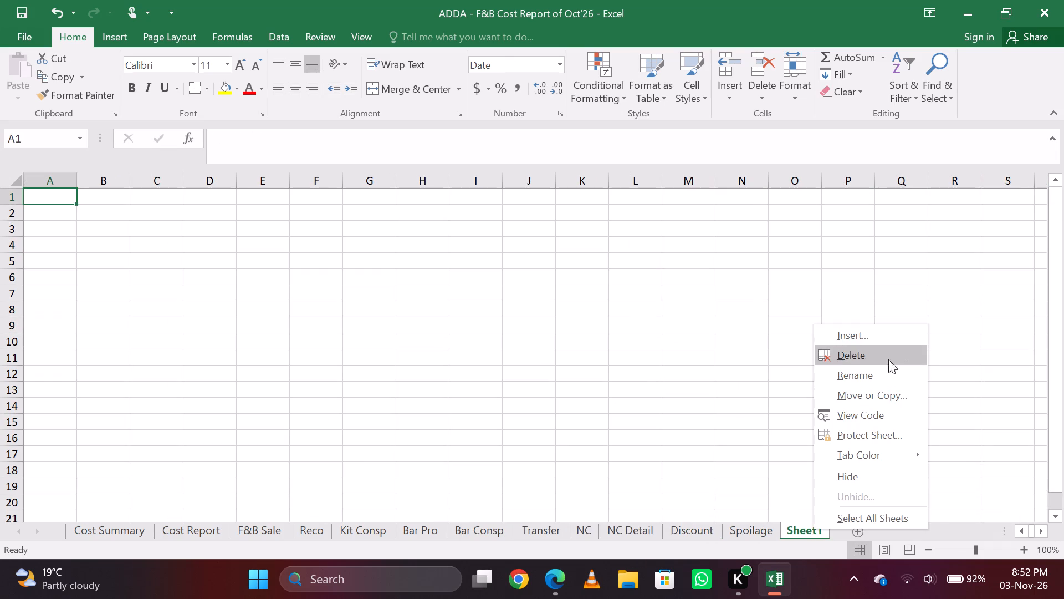
left_click(881, 348)
left_click(497, 327)
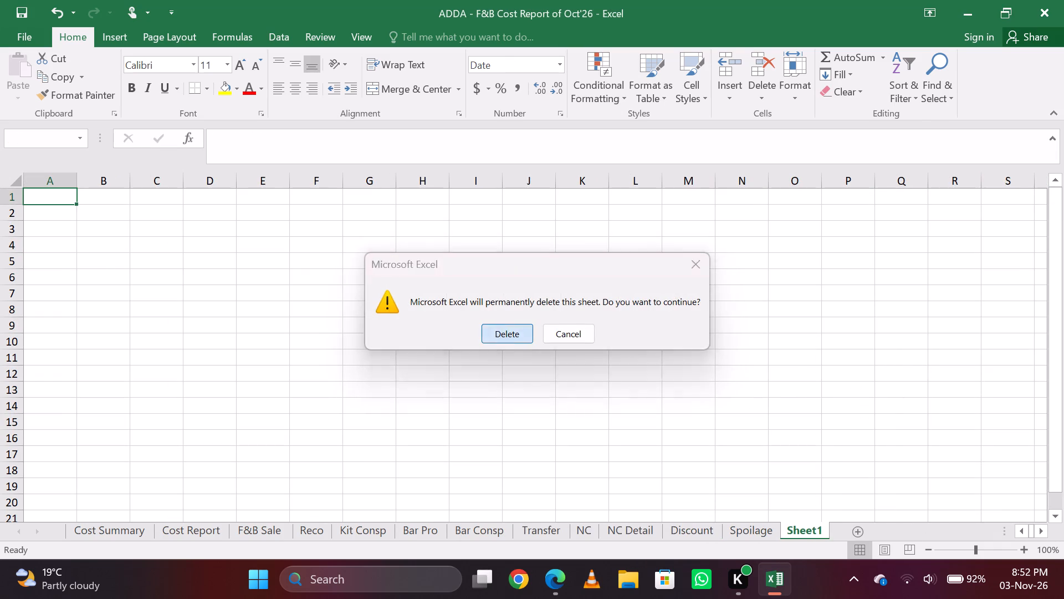
Look through the sheets from Discount and NC Detail back to Kit Consp, examining the kitchen's dairy stock rows.
key("ctrl+Page_Up")
key("Down")
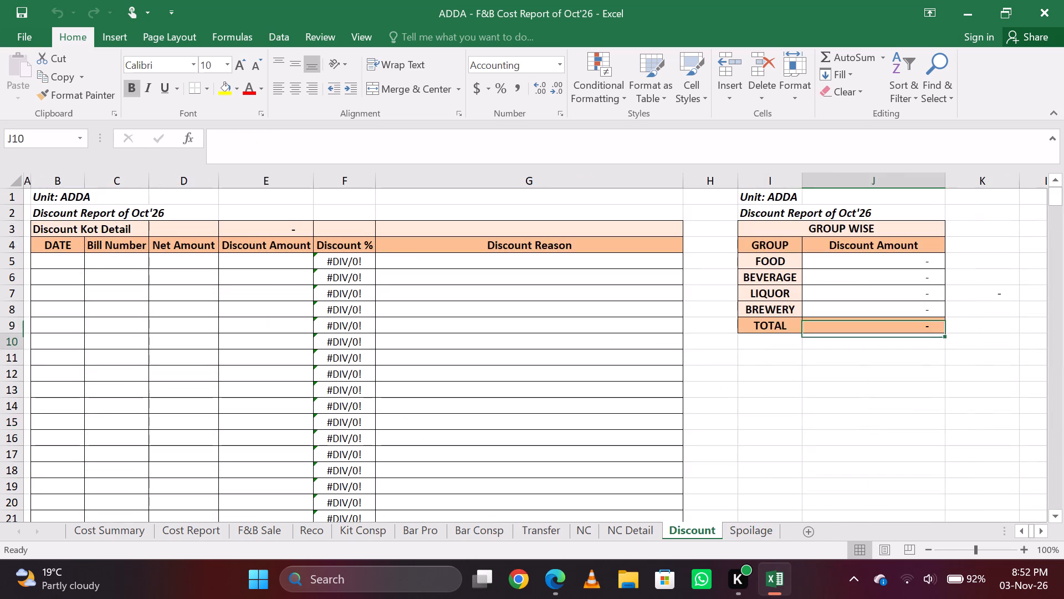
key("Up")
key("ctrl+Page_Up")
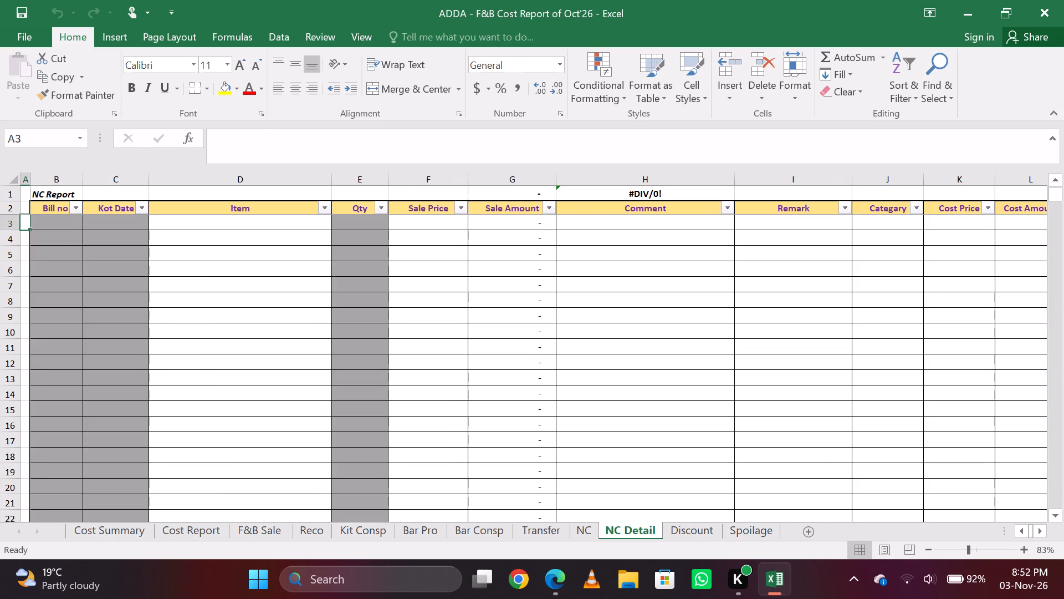
key("ctrl+Page_Up")
key("ctrl+Page_Down")
key("Up")
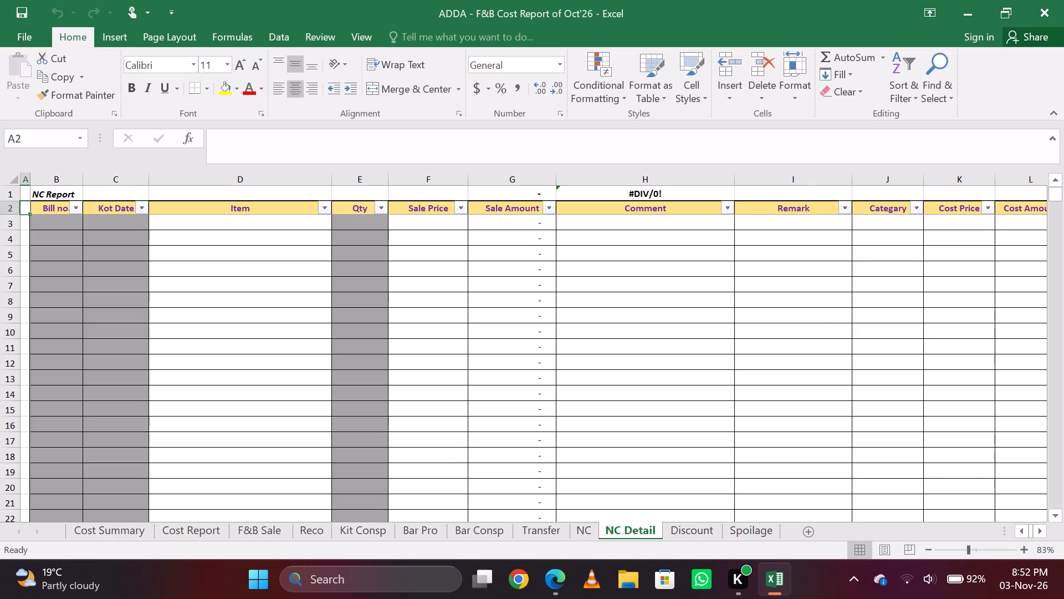
key("Down")
key("Down")
key("Right")
key("Up")
key("ctrl+Page_Up")
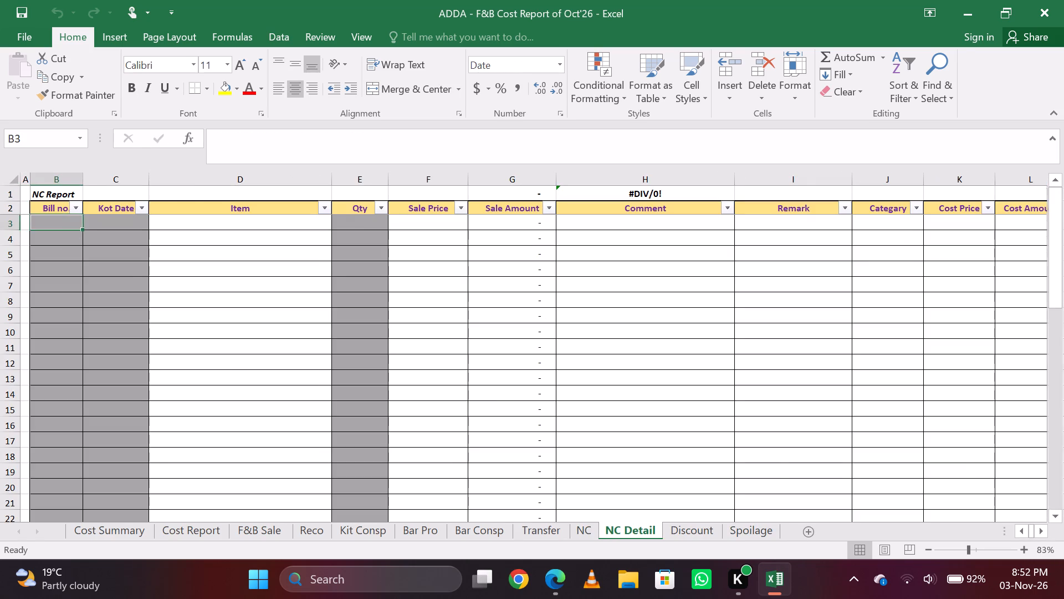
key("ctrl+Page_Up")
key("ctrl+Page_Up")
key("ctrl+Page_Up")
key("ctrl+Page_Up")
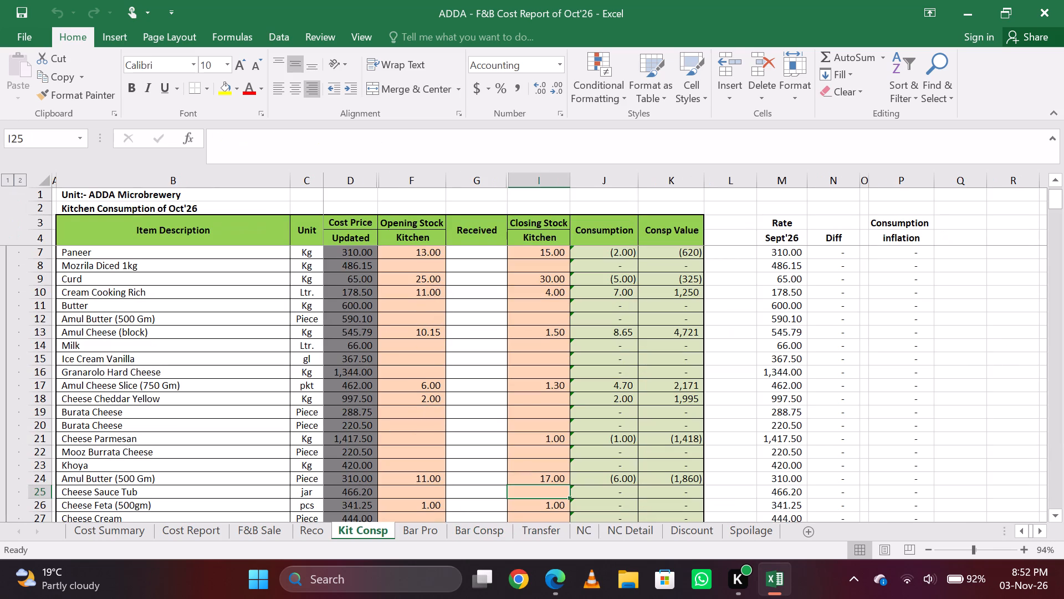
key("ctrl+Page_Down")
key("ctrl+Page_Up")
key("Up")
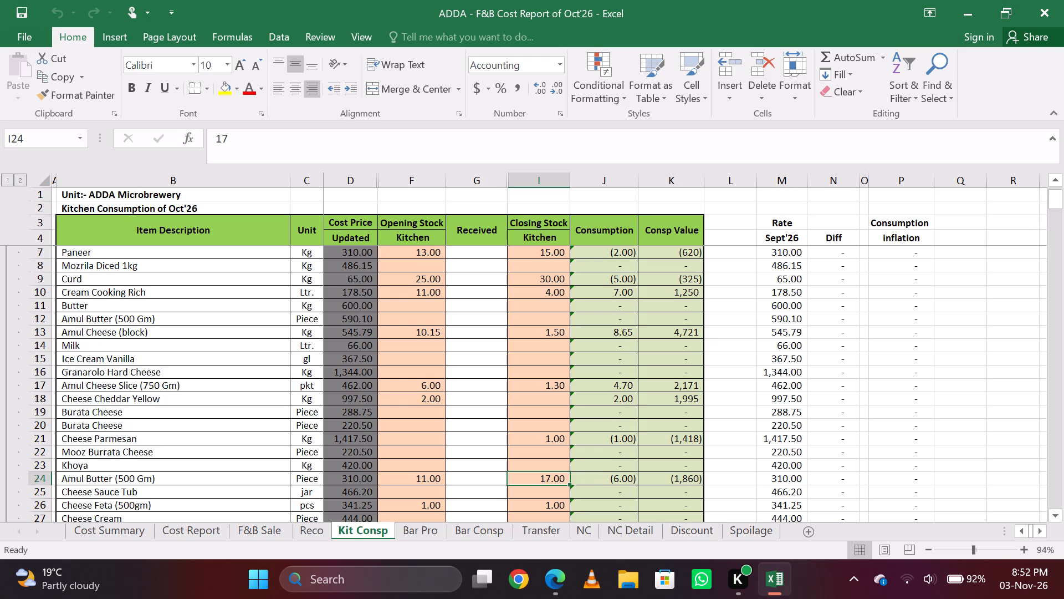
key("Up")
key("Down")
key("Up")
key("Down")
key("Up")
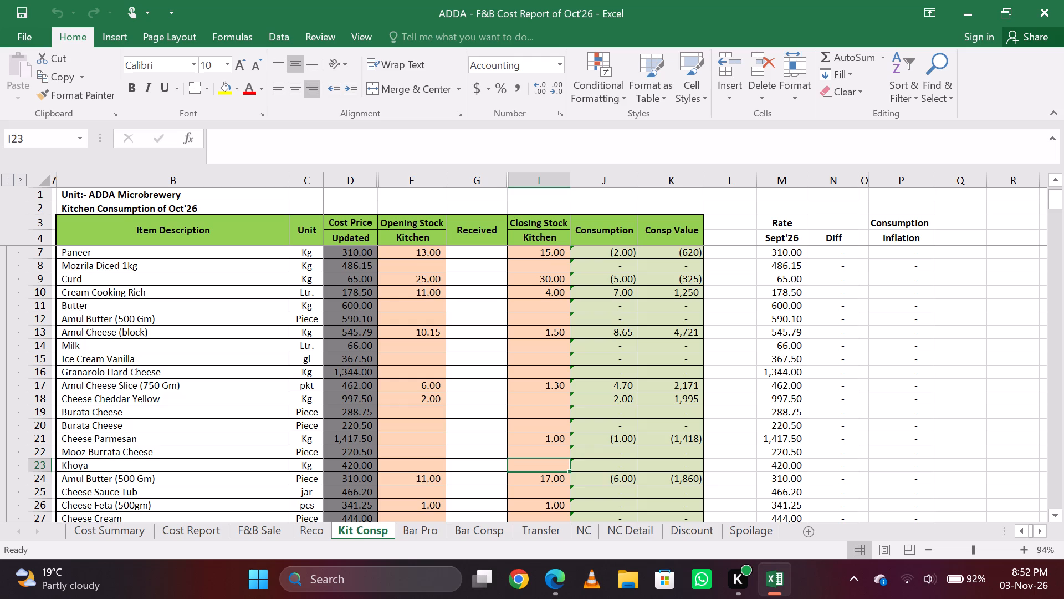
key("Down")
Insert a blank row at row 289 of Kit Consp, below Chicken Salami in the semi-finished section.
key("Page_Down")
key("Page_Down")
key("Page_Down")
key("Page_Down")
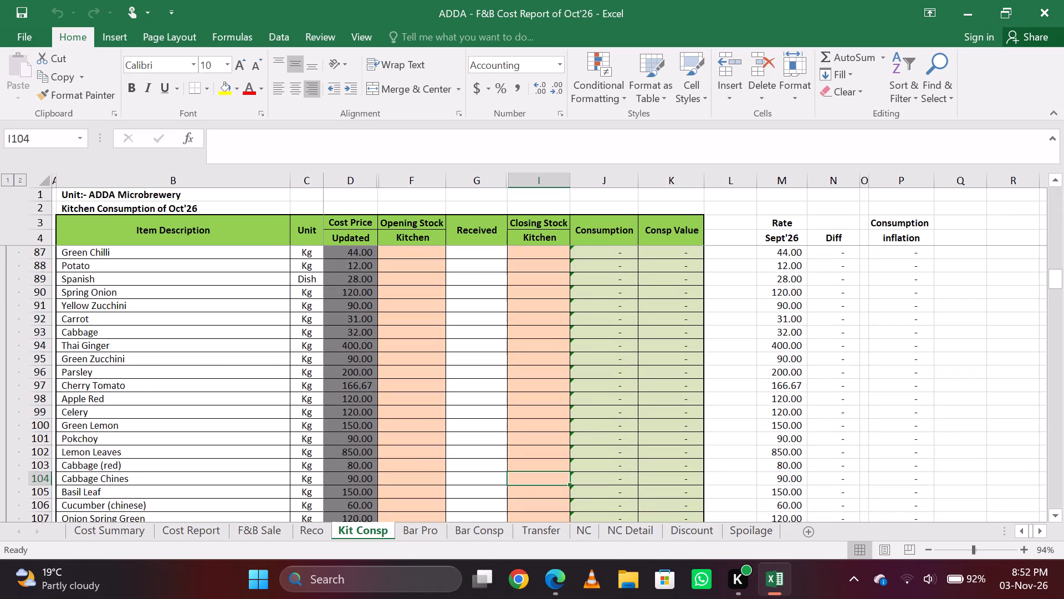
key("Page_Down")
key("Page_Down")
key("Page_Down")
key("Page_Down")
key("Page_Down")
key("Page_Down")
key("Page_Down")
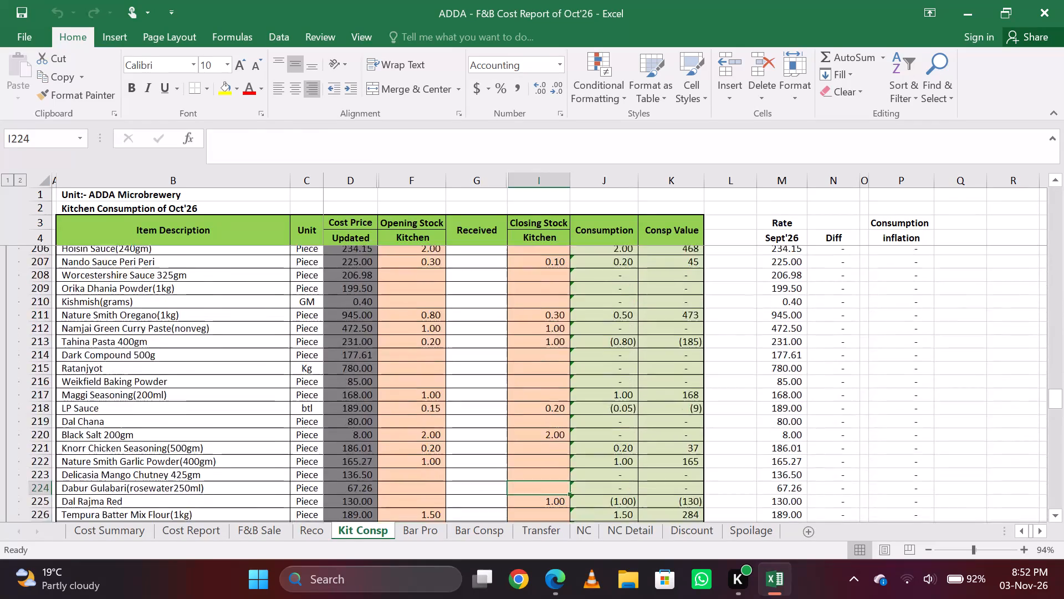
key("Page_Down")
key("Page_Down")
key("Page_Down")
key("Up")
key("Up")
key("Up")
key("Up")
key("Up")
key("Up")
key("Up")
key("Up")
key("Up")
key("Up")
key("Up")
key("Up")
key("Up")
key("Up")
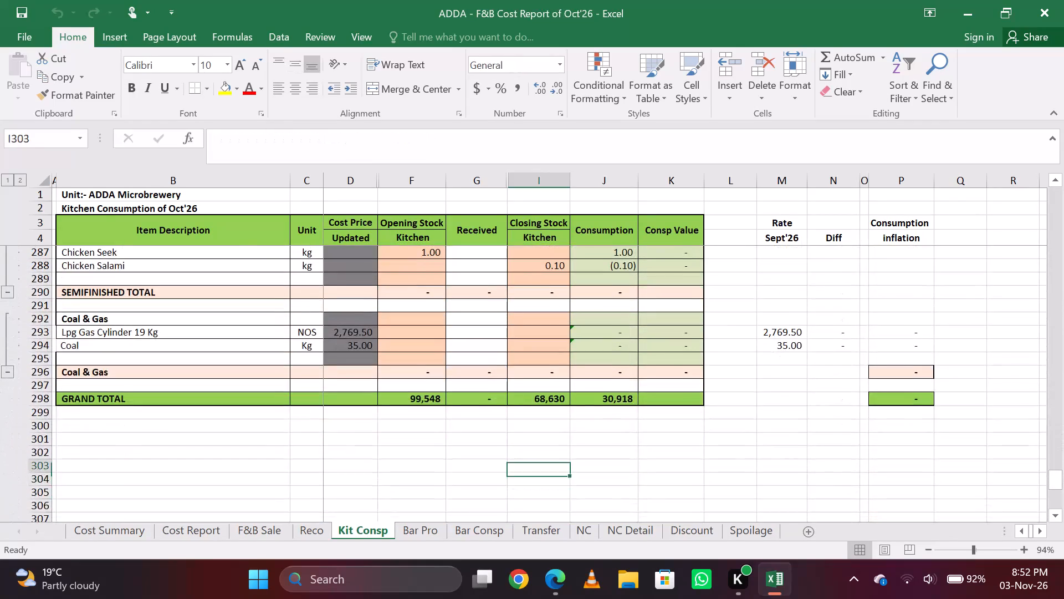
key("Left")
key("Left")
key("Left")
key("Left")
key("Left")
key("Up")
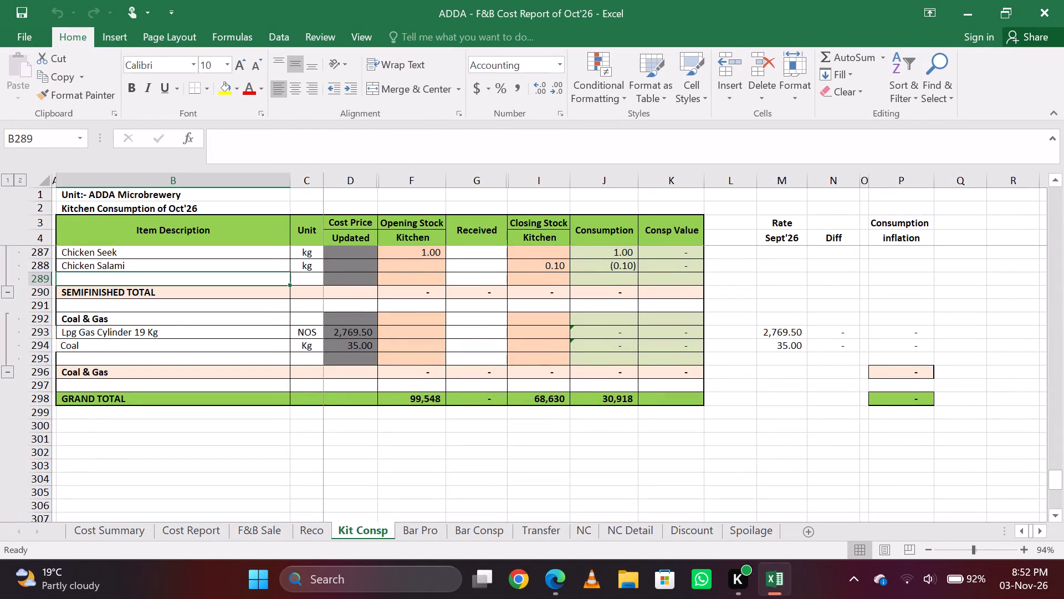
key("shift+space")
key("ctrl+shift+equal")
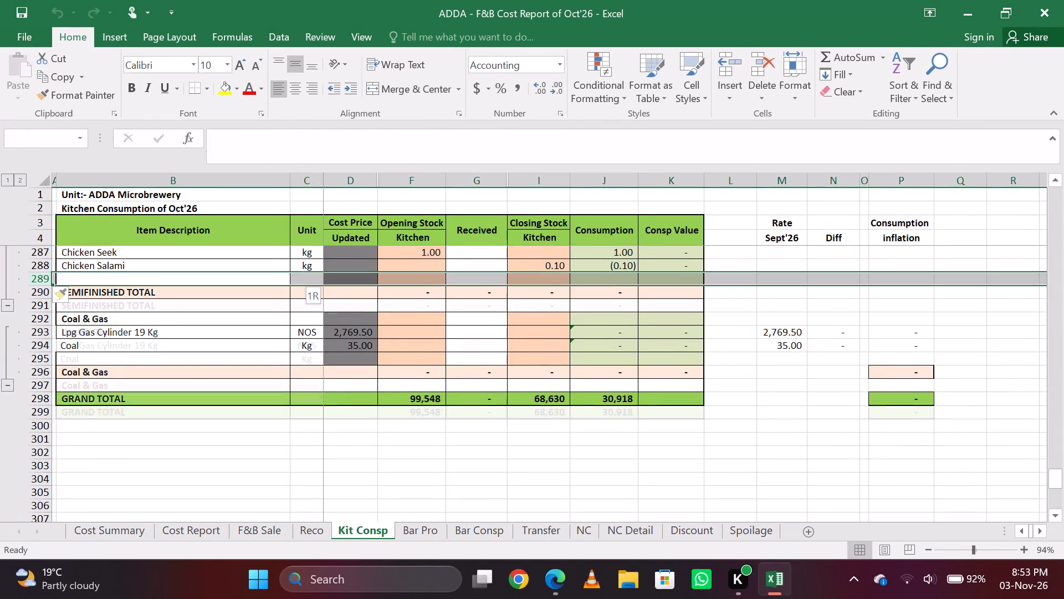
key("Down")
key("Up")
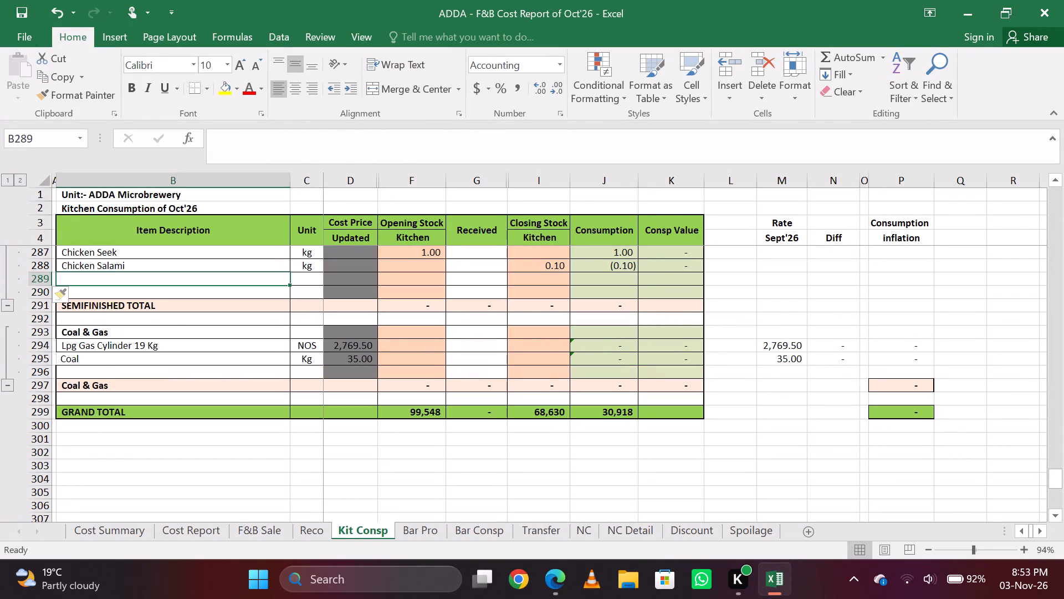
Enter the item "Glouti Kabab" in B289 and copy the unit "kg" from the row above into C289.
left_click(287, 132)
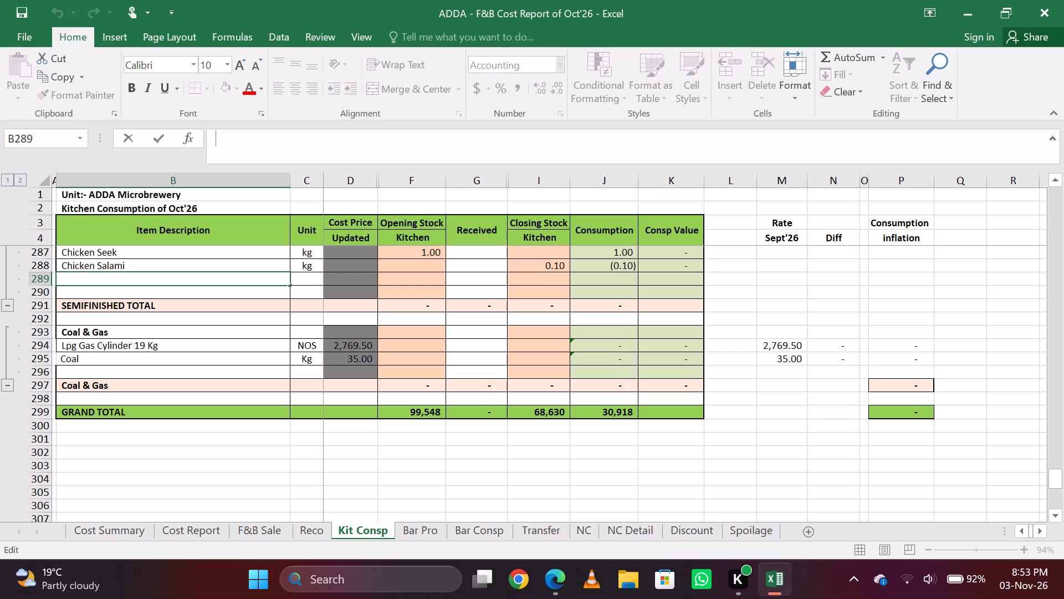
key("shift+g")
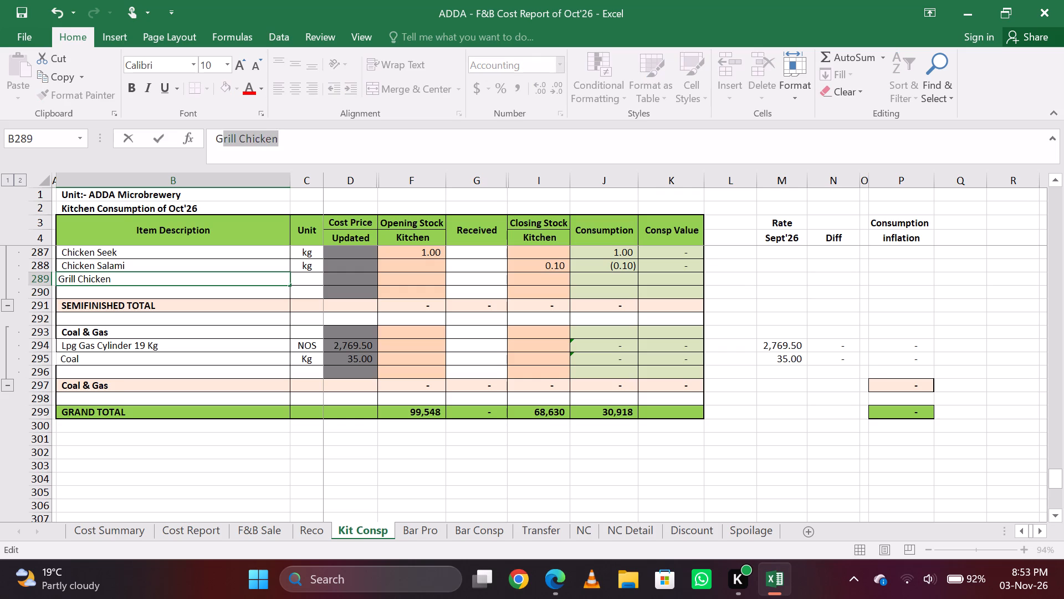
type("louti")
key("space")
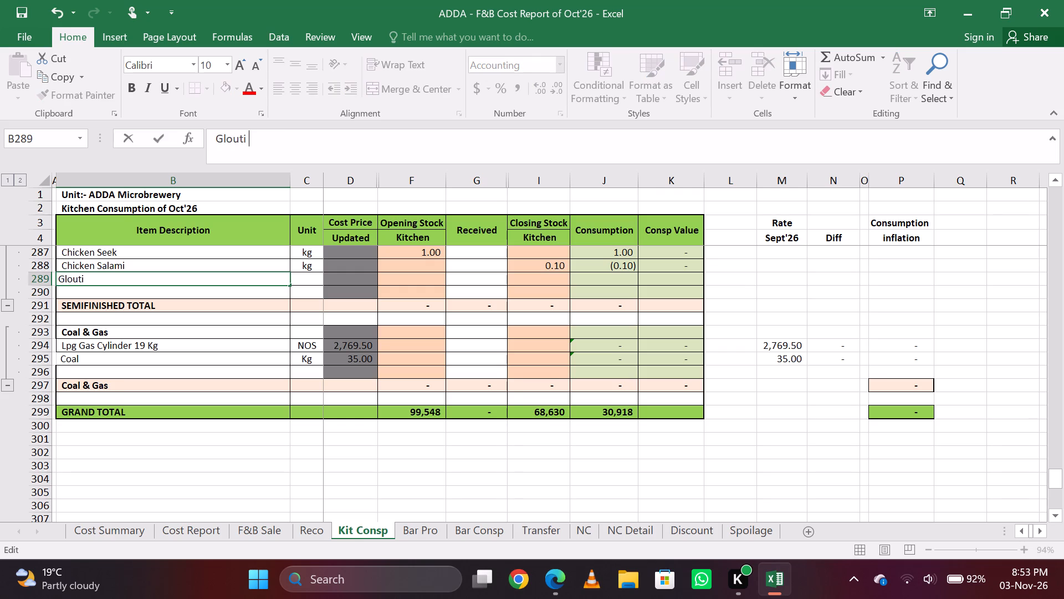
type("Kabab")
key("Tab")
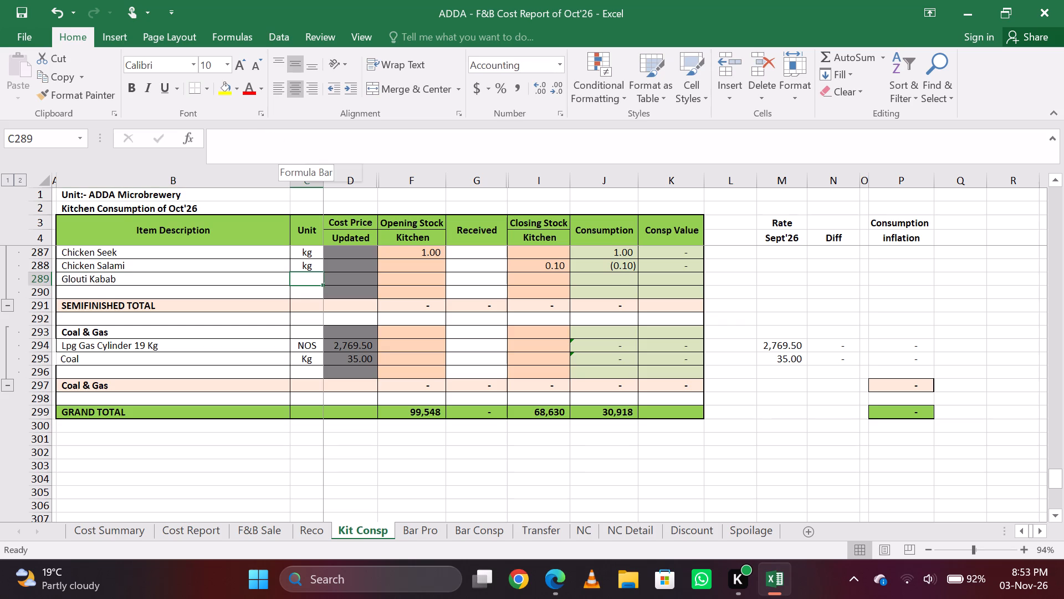
key("ctrl+d")
Enter 3 as the Glouti Kabab closing kitchen stock in I289.
key("Right")
key("Right")
key("Right")
key("Right")
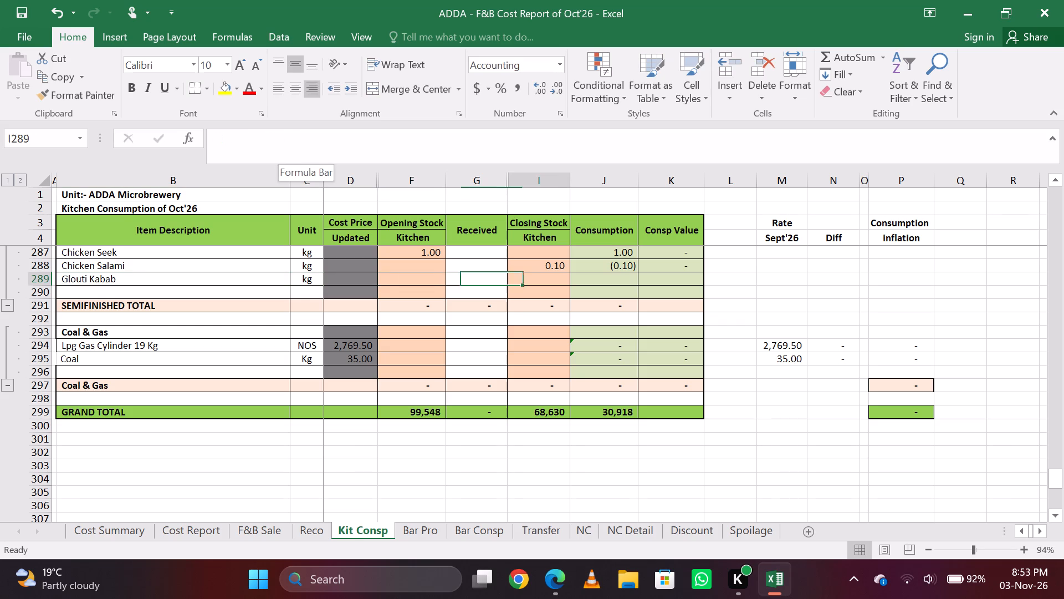
key("3")
Copy the Consumption and Consp Value formulas from row 288 down into J289 and K289.
key("Right")
key("ctrl+d")
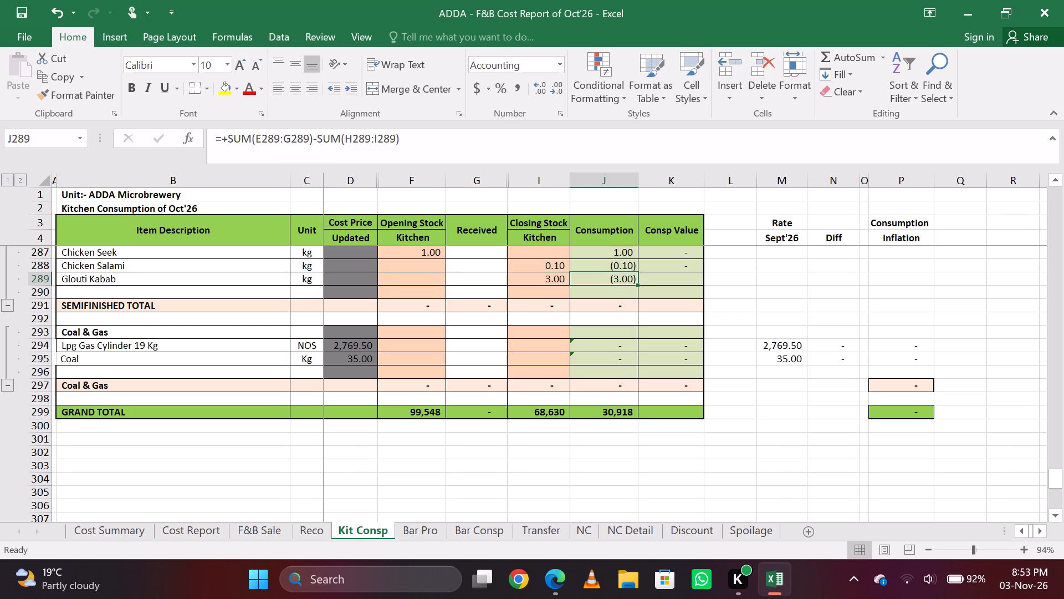
key("Right")
key("ctrl+d")
key("Right")
key("Right")
Save the workbook with the new Glouti Kabab row.
key("Left")
key("Left")
key("Left")
key("Left")
key("Left")
key("Left")
key("Left")
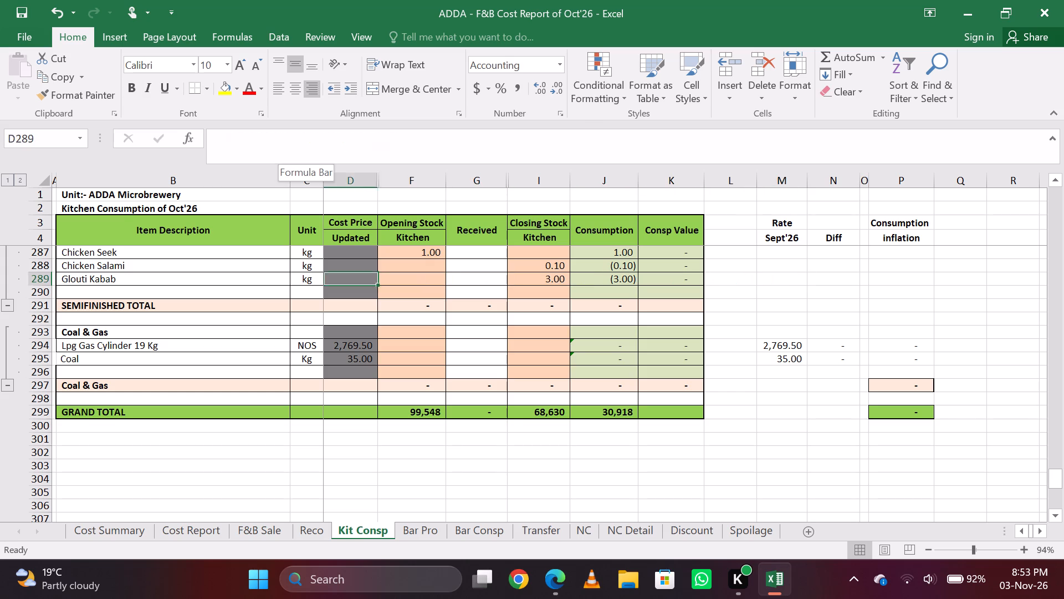
key("Left")
key("Left")
key("Left")
key("Left")
key("ctrl+s")
Look through the Dairy & Cheese Products item descriptions from the top of the Kit Consp sheet.
key("ctrl+Up")
key("ctrl+Up")
key("ctrl+Up")
key("ctrl+Up")
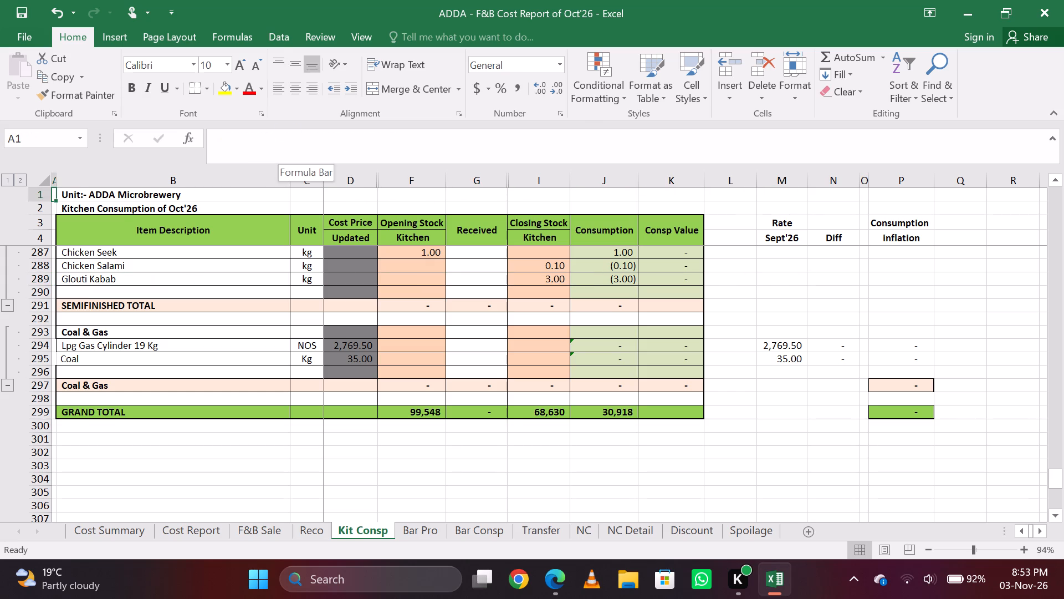
key("Down")
key("Down")
key("Down")
key("Right")
key("Down")
key("Down")
key("Down")
key("Down")
key("Up")
key("Up")
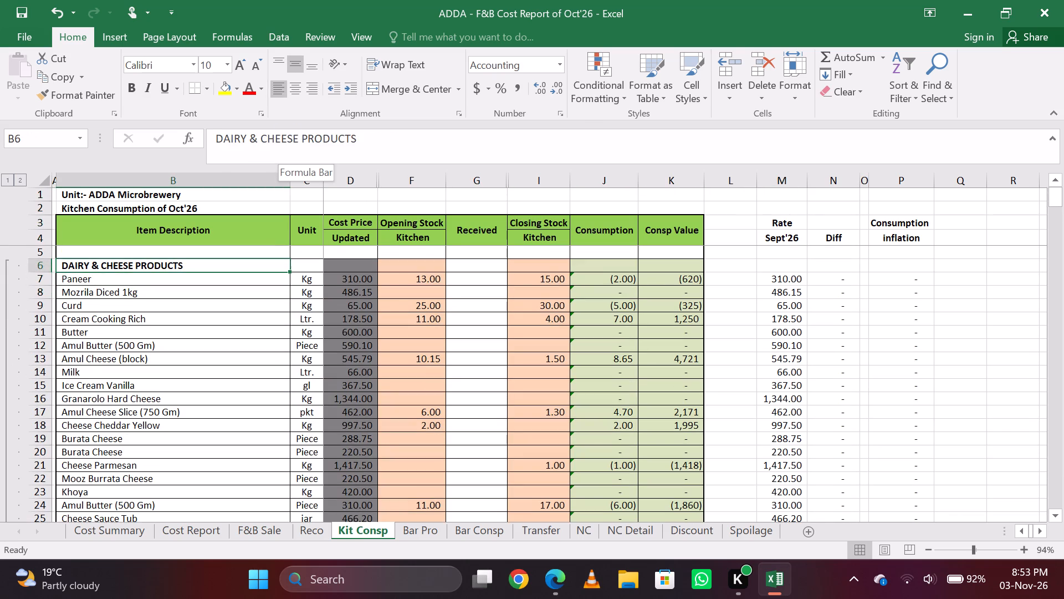
key("Down")
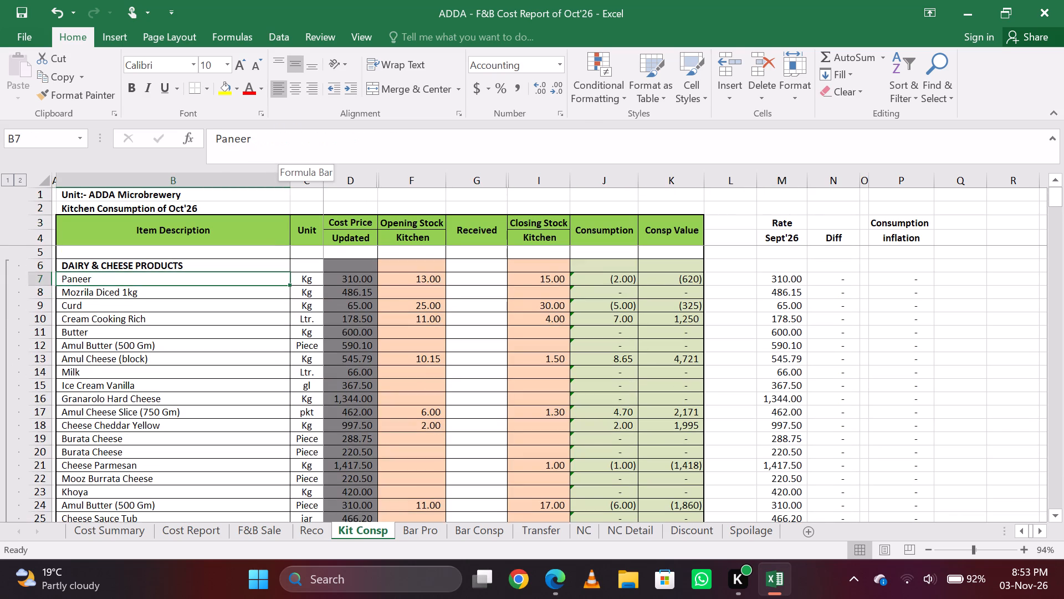
key("Down")
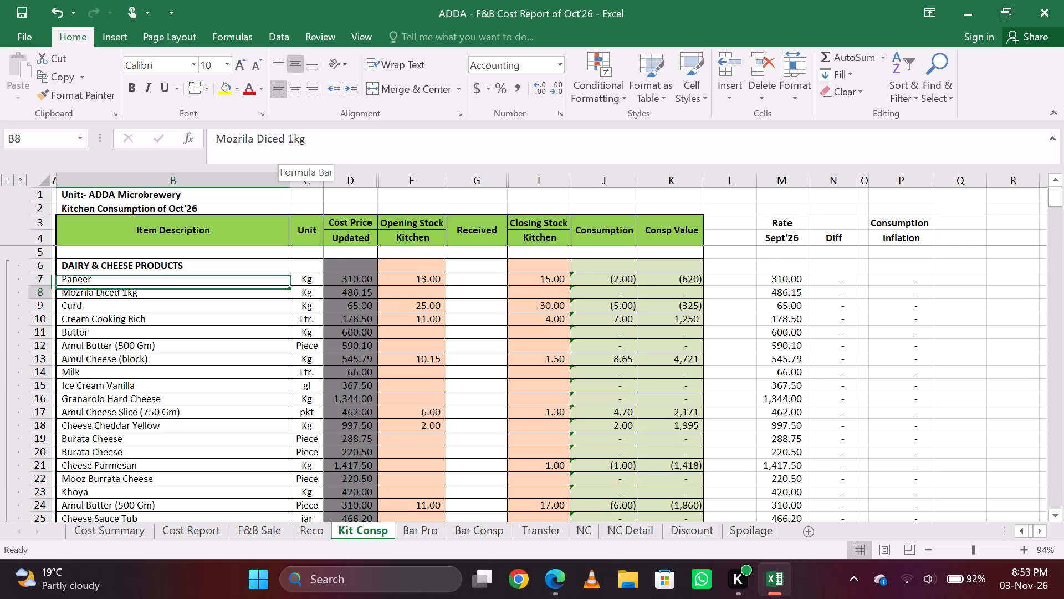
key("Down")
key("Down")
key("Down")
key("Down")
key("Down")
key("Down")
key("Down")
key("Down")
key("Down")
key("Down")
key("Down")
key("Down")
key("Down")
key("Down")
key("Down")
key("Down")
key("Down")
key("Down")
key("Down")
key("Down")
key("Down")
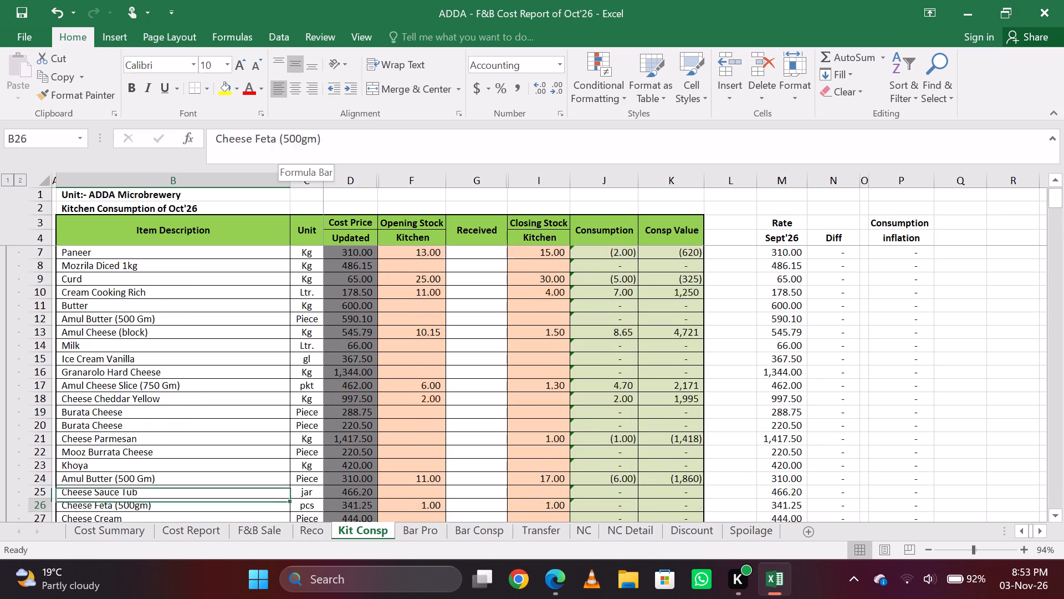
key("Up")
key("Up")
key("Up")
key("Up")
key("Up")
key("Up")
key("Up")
key("Up")
key("Up")
key("Up")
key("Up")
key("Down")
key("Up")
key("Up")
key("Up")
key("Up")
key("Up")
key("Up")
key("Up")
key("Up")
key("Up")
key("Up")
key("Up")
key("Up")
key("Up")
key("Up")
key("Up")
key("Up")
key("Up")
key("Up")
key("Up")
key("Up")
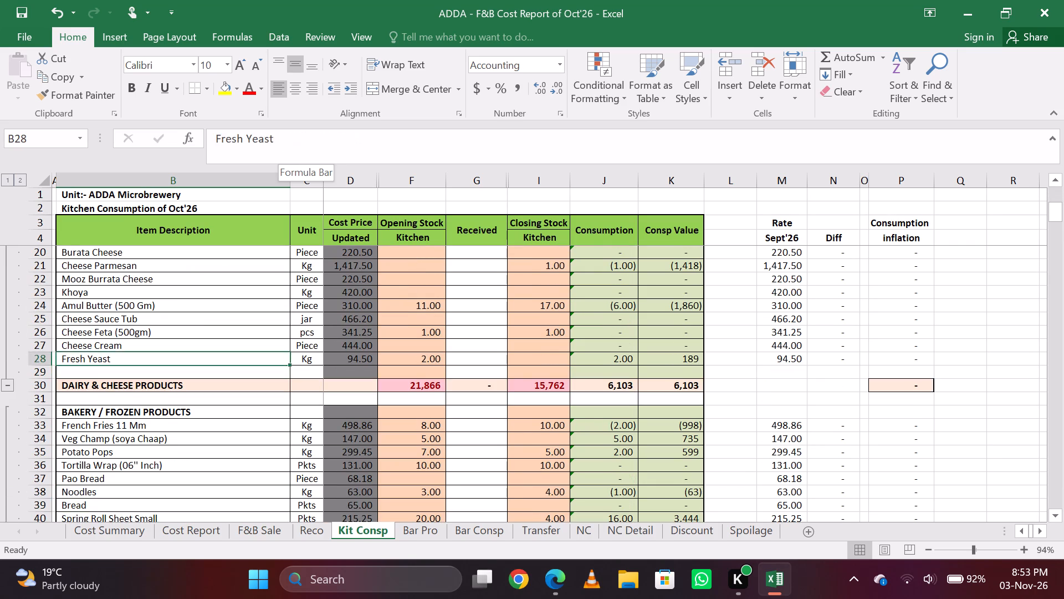
Review the Kit Consp item descriptions from the dairy section through bakery, frozen and meat items into Fruit & Vegetables.
key("Down")
key("Down")
key("Down")
key("Down")
key("Down")
key("Down")
key("Down")
key("Down")
key("Down")
key("Down")
key("Down")
key("Down")
key("Down")
key("Down")
key("Down")
key("Down")
key("Down")
key("Down")
key("Down")
key("Down")
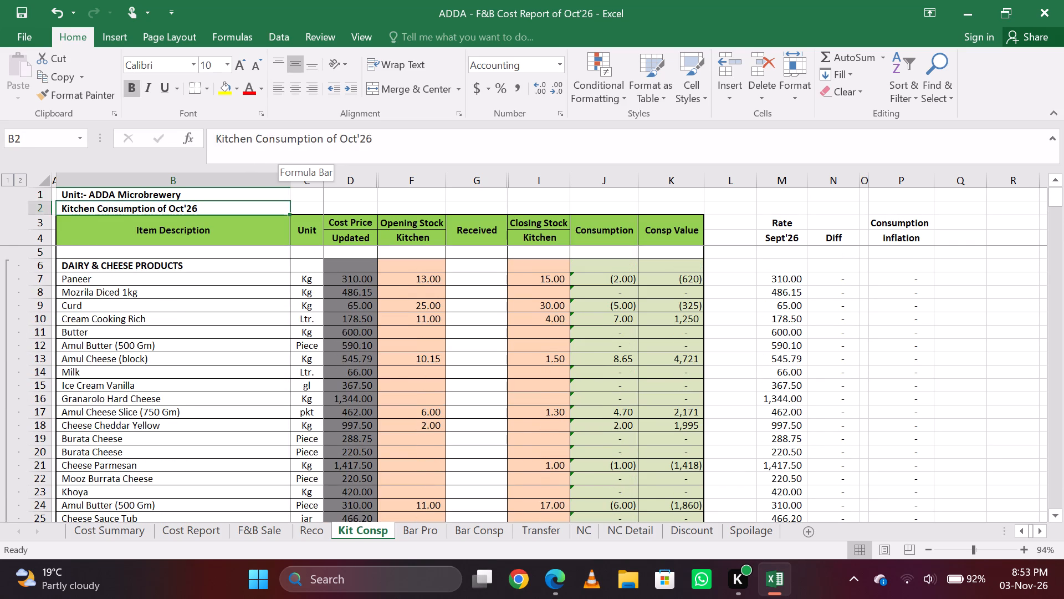
key("Down")
key("Down")
key("Down")
key("Down")
key("Down")
key("Down")
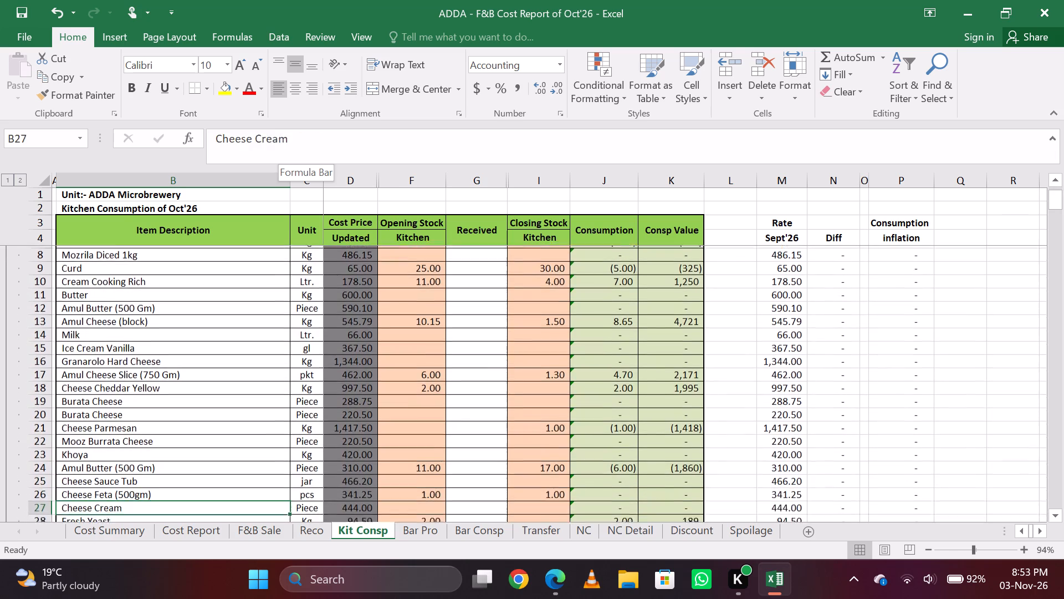
key("Down")
key("Down")
key("Down")
key("Down")
key("Down")
key("Down")
key("Down")
key("Down")
key("Down")
key("Down")
key("Down")
key("Down")
key("Down")
key("Down")
key("Down")
key("Down")
key("Down")
key("Down")
key("Down")
key("Down")
key("Down")
key("Down")
key("Down")
key("Down")
key("Down")
key("Down")
key("Down")
key("Down")
key("Down")
key("Down")
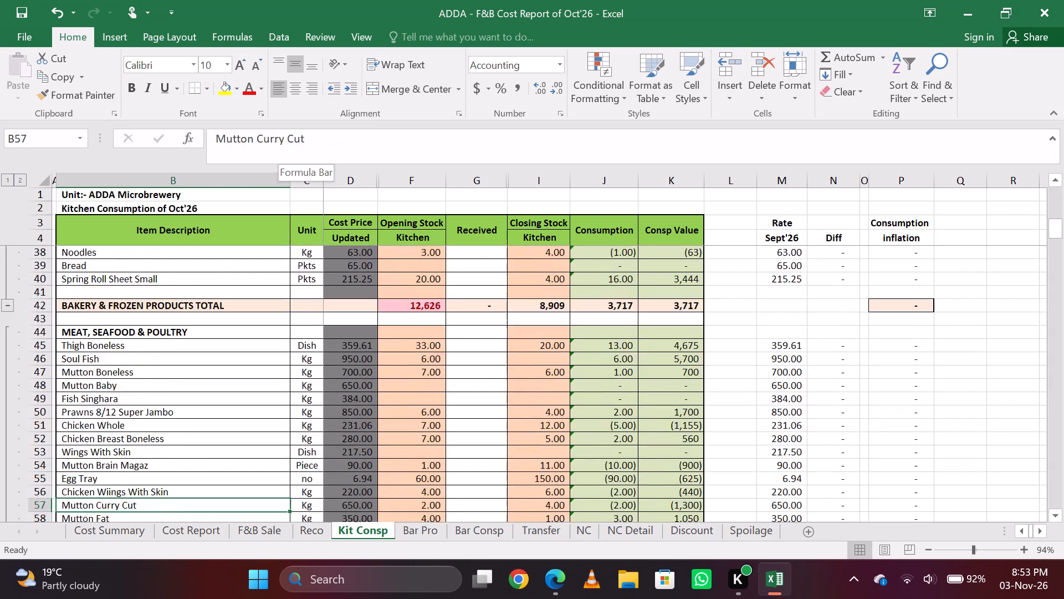
key("Down")
key("Down")
key("Down")
key("Down")
key("Down")
key("Down")
key("Down")
key("Down")
key("Down")
key("Down")
key("Down")
key("Down")
key("Down")
key("Up")
key("Up")
key("Up")
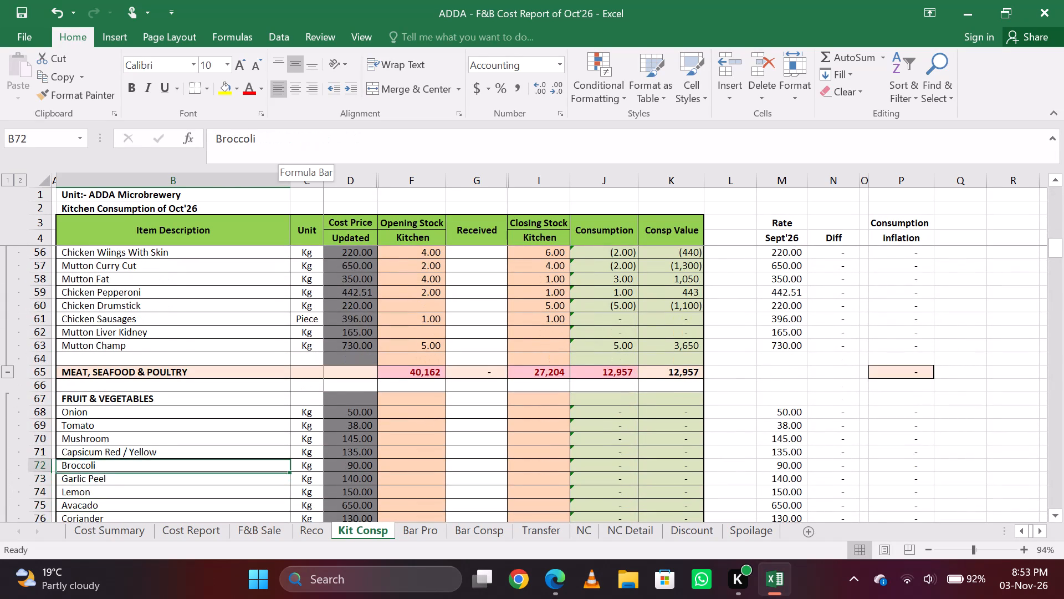
Search the Kit Consp sheet for "froze" and go through the matches around the Bakery / Frozen Products section.
key("ctrl+f")
type("fr")
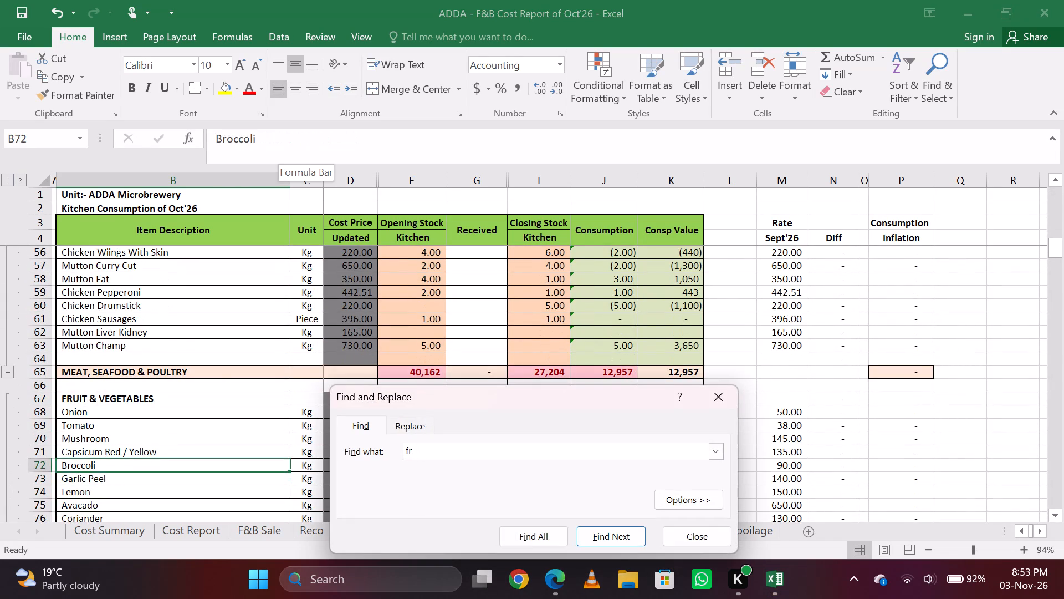
type("oze")
key("Return")
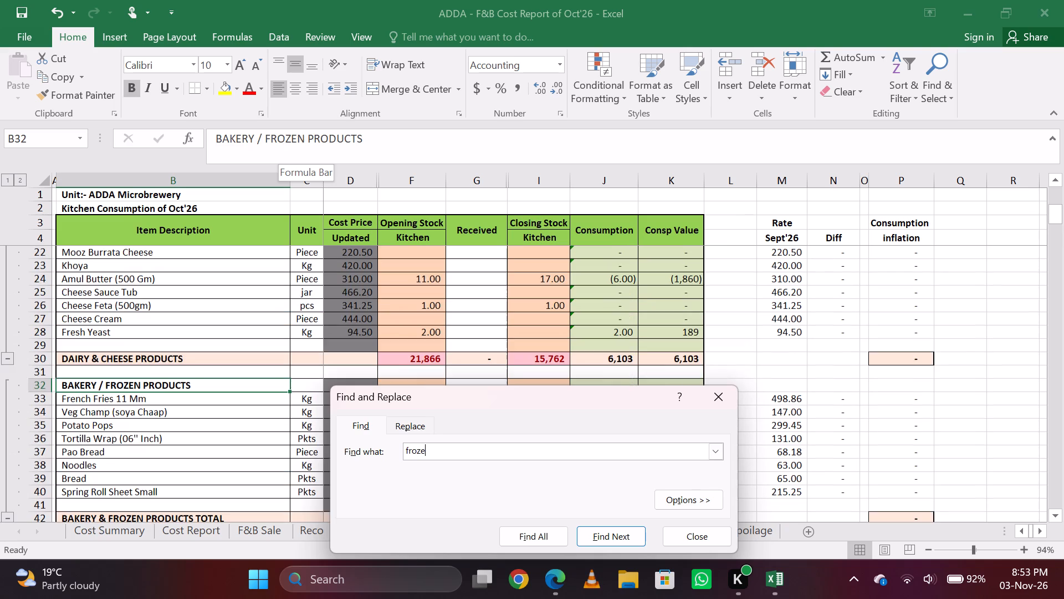
key("Return")
key("Return")
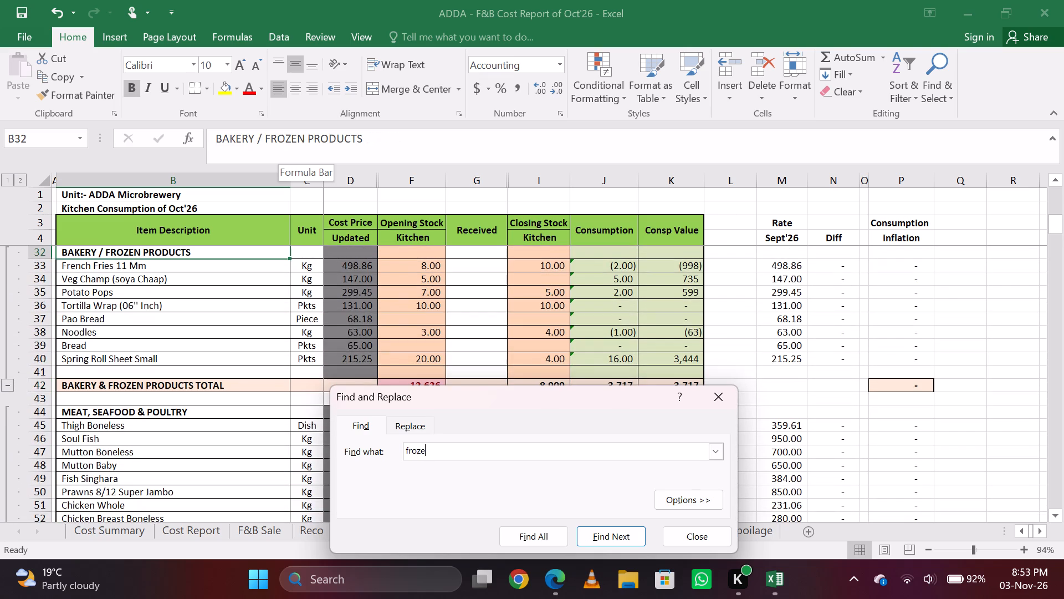
key("Return")
key("Return")
key("Return")
key("Return")
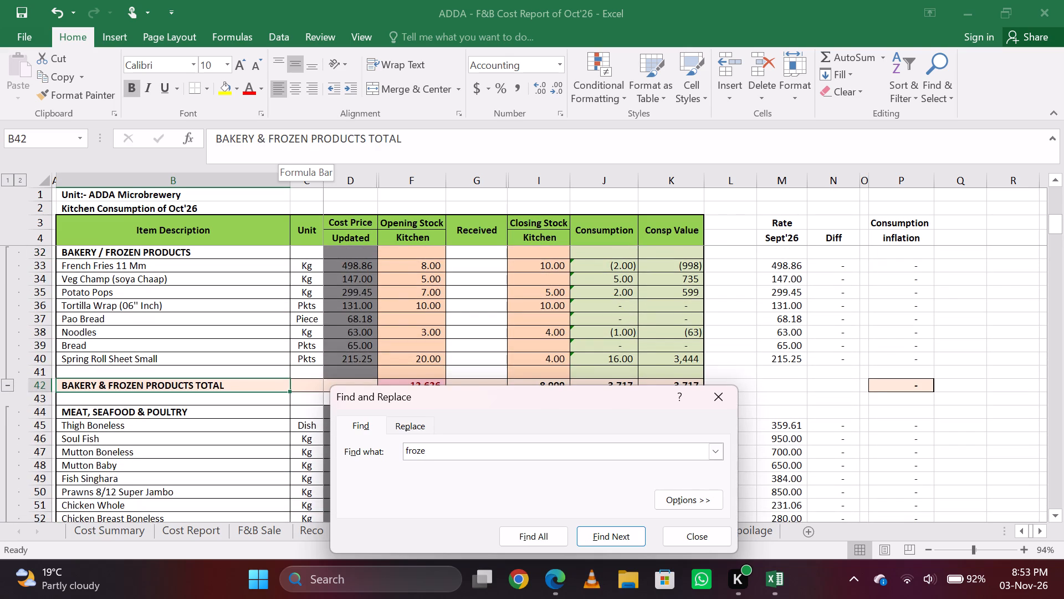
key("Return")
key("Return")
key("Return")
key("Return")
key("Return")
key("Return")
key("Return")
key("Return")
key("Return")
key("Return")
key("Return")
key("Return")
key("Return")
key("Return")
key("Return")
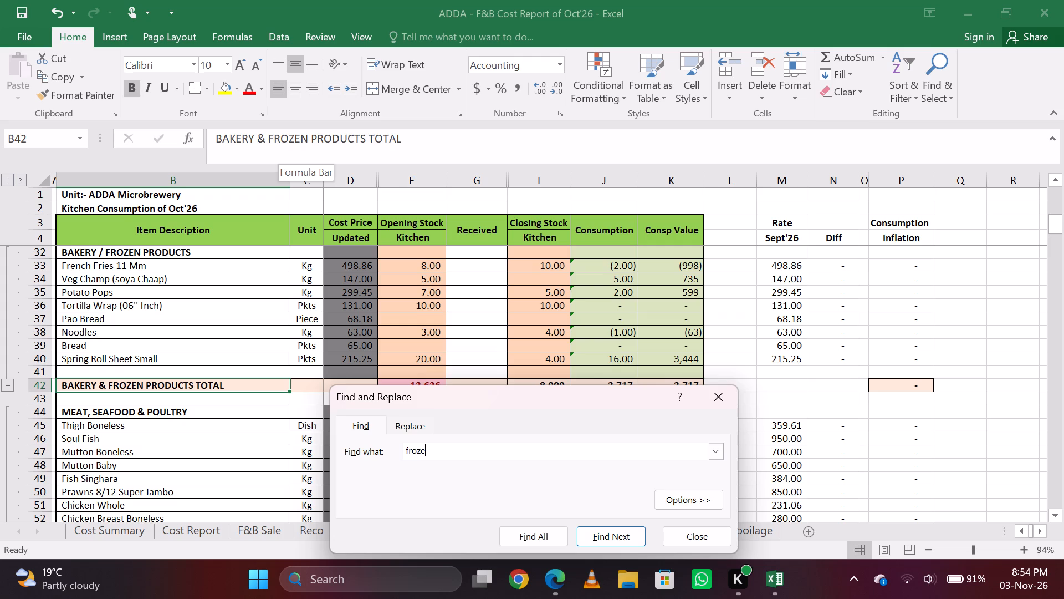
key("Down")
key("Return")
key("Return")
key("Return")
key("Return")
key("Return")
key("Return")
key("Escape")
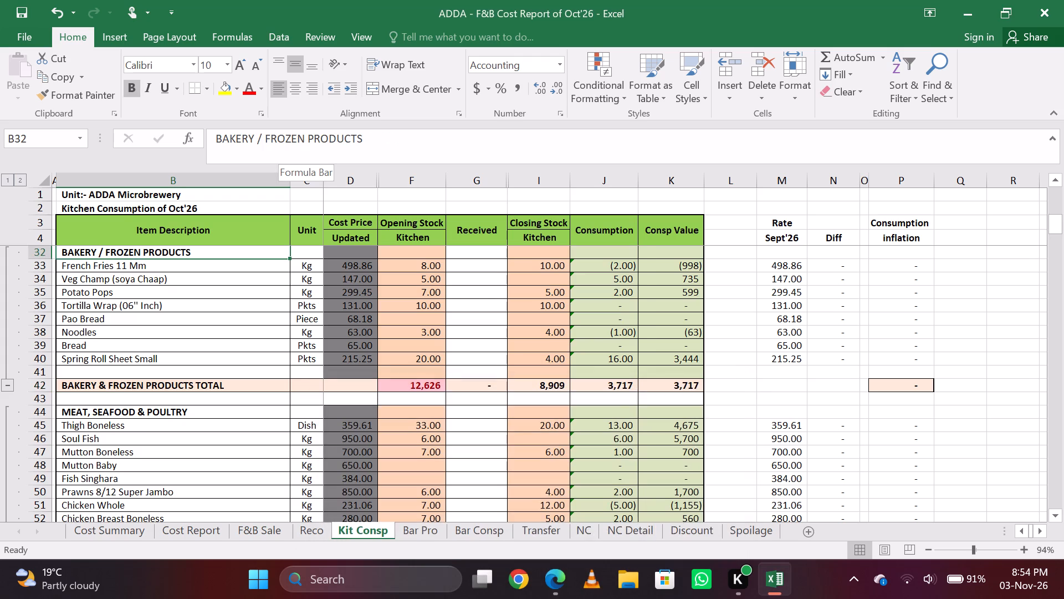
key("Down")
key("Up")
Search the Kit Consp sheet for items containing "del" and go through the matches.
key("ctrl+f")
type("del")
key("Return")
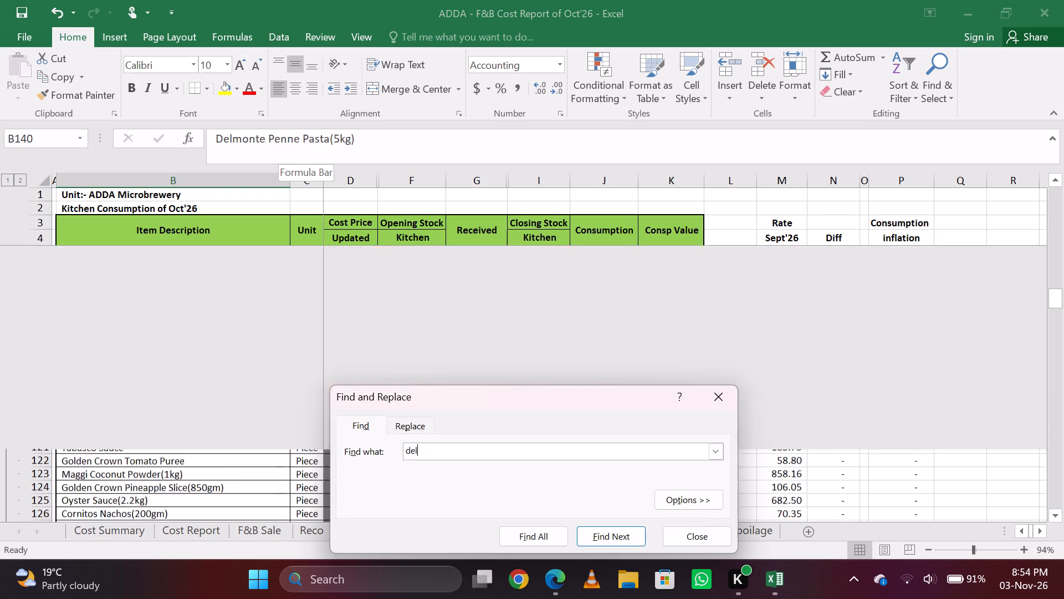
key("Return")
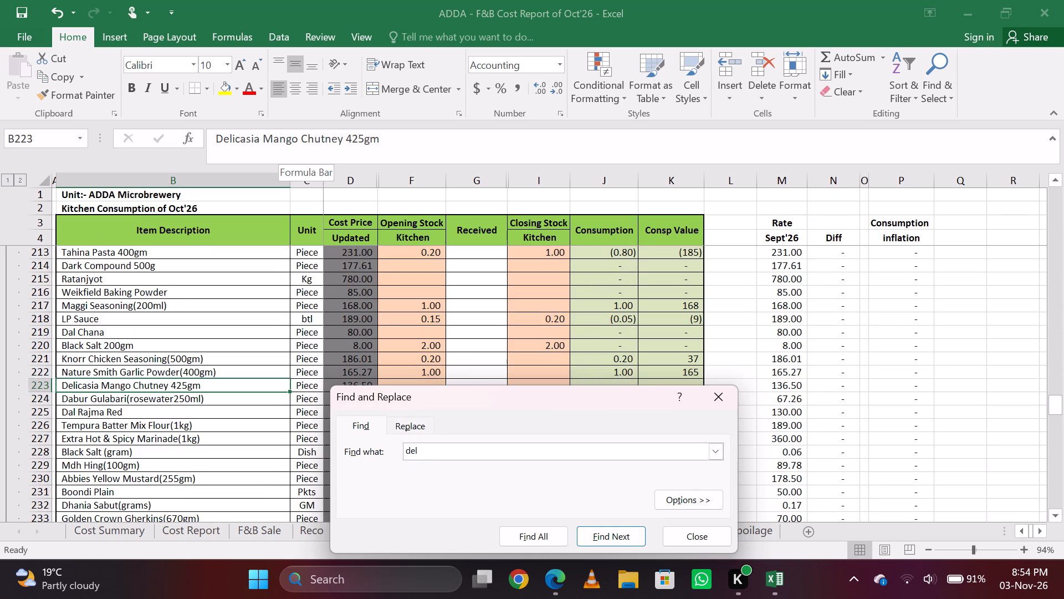
key("Return")
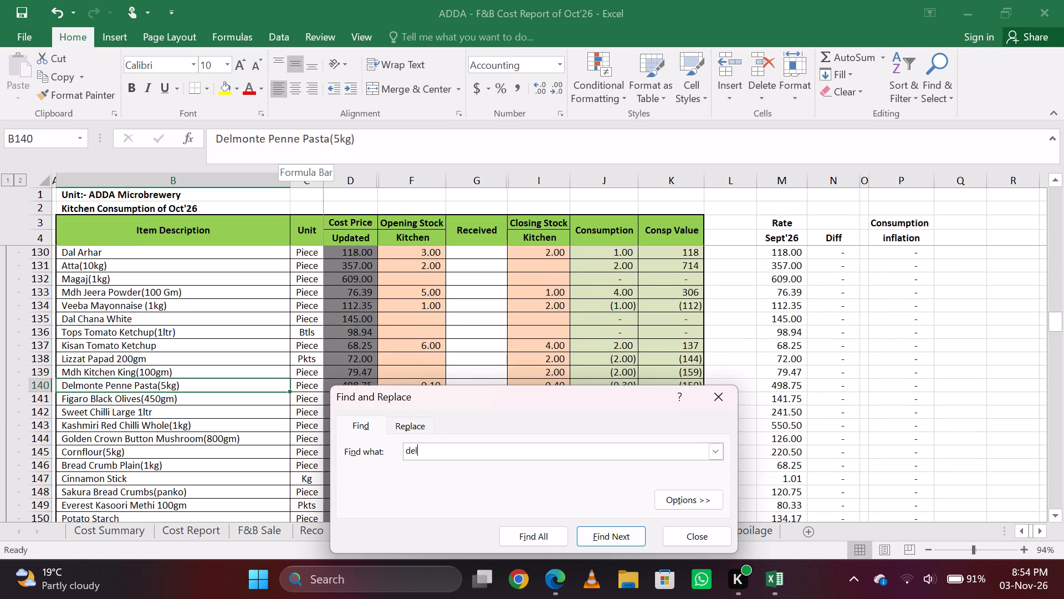
key("Return")
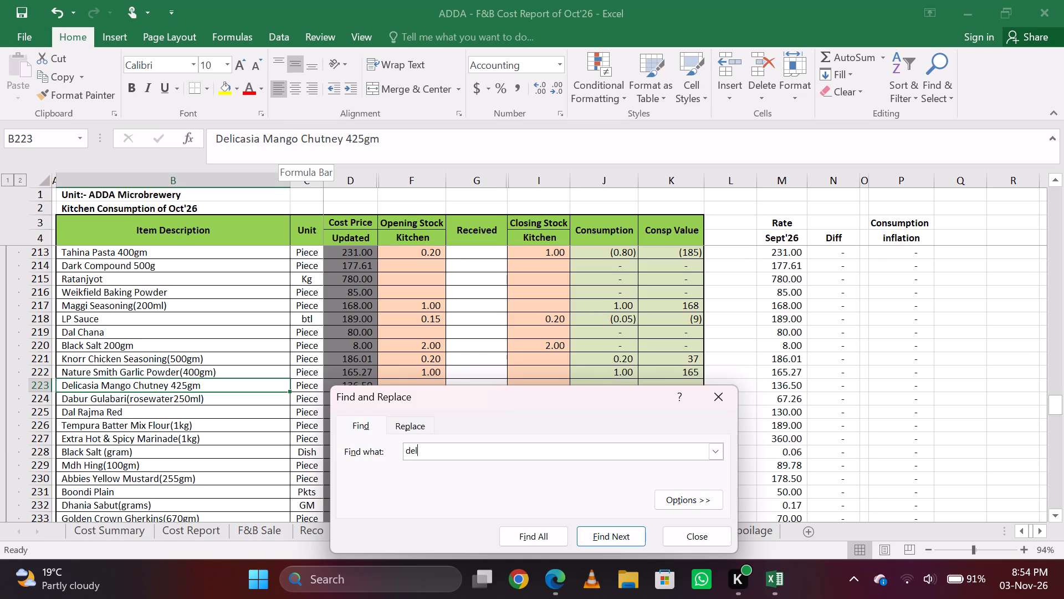
Search the Kit Consp sheet for "cheese" and go through the matches, stopping at Cheese Feta (500gm).
key("BackSpace")
key("BackSpace")
key("BackSpace")
key("BackSpace")
key("BackSpace")
key("BackSpace")
key("BackSpace")
key("BackSpace")
key("BackSpace")
key("BackSpace")
key("BackSpace")
key("BackSpace")
key("BackSpace")
key("BackSpace")
key("BackSpace")
key("BackSpace")
type("cheese")
key("Return")
key("Return")
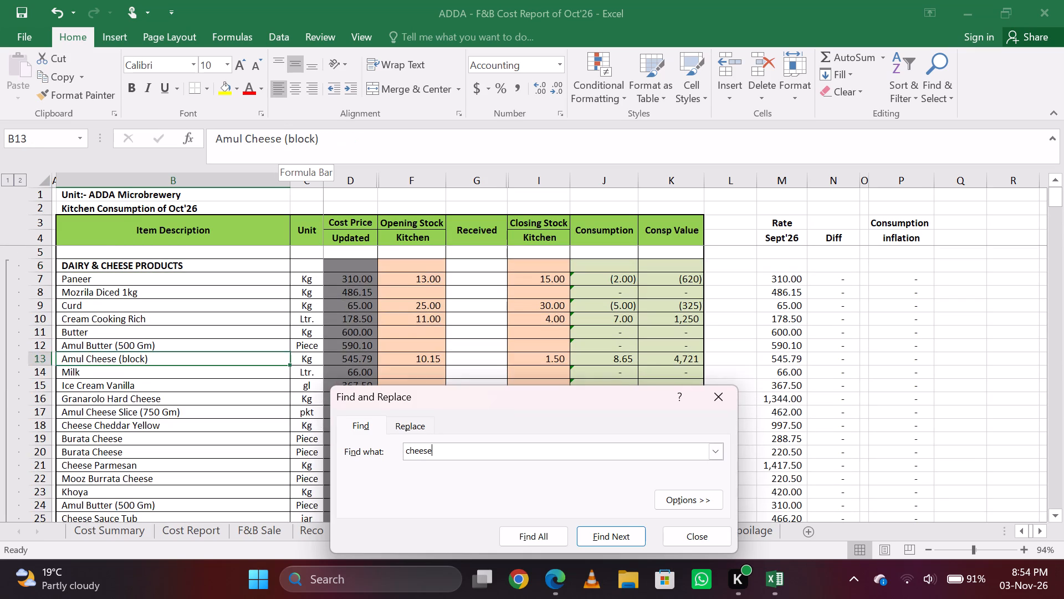
key("Return")
key("Return")
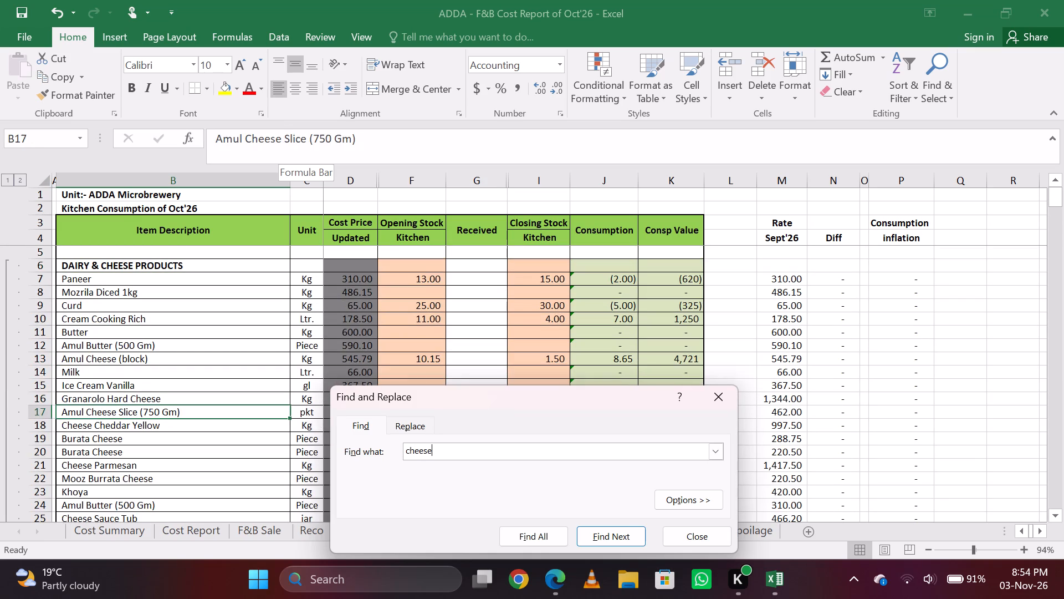
key("Return")
key("Return")
key("Return")
key("Return")
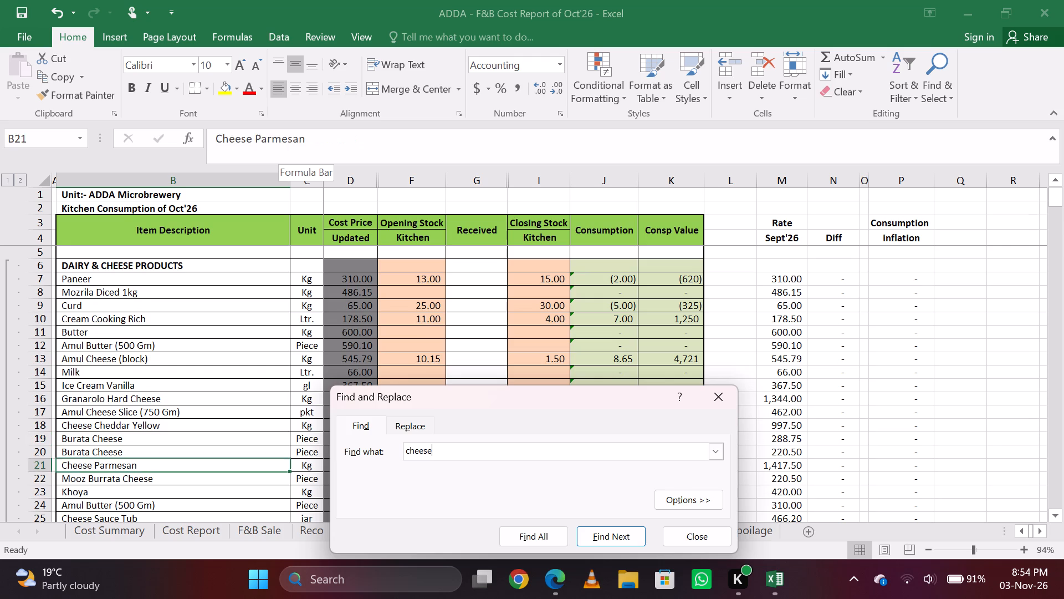
key("Return")
key("Return")
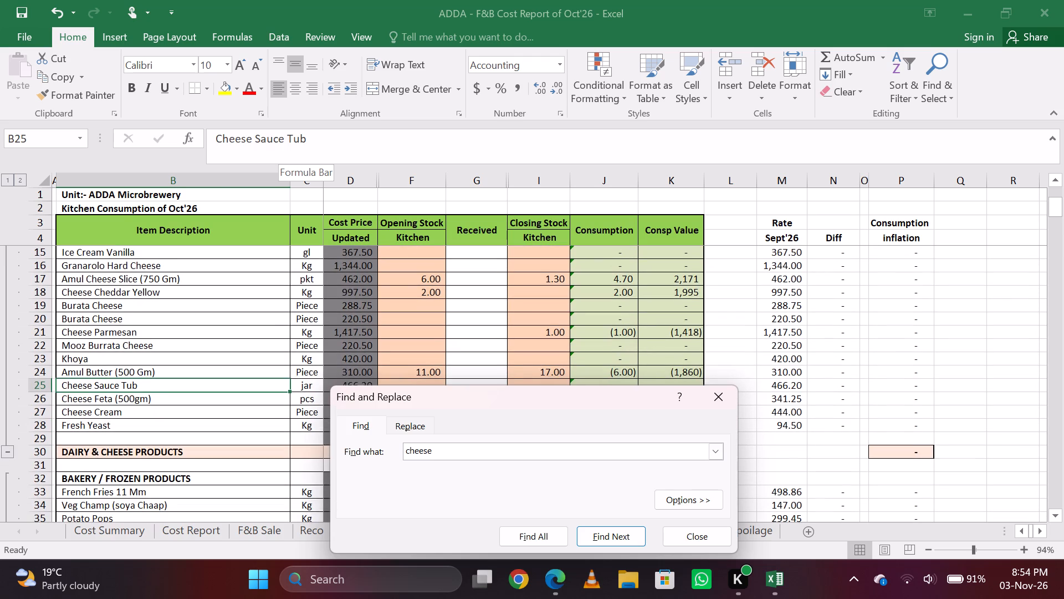
key("Return")
key("Return")
key("Return")
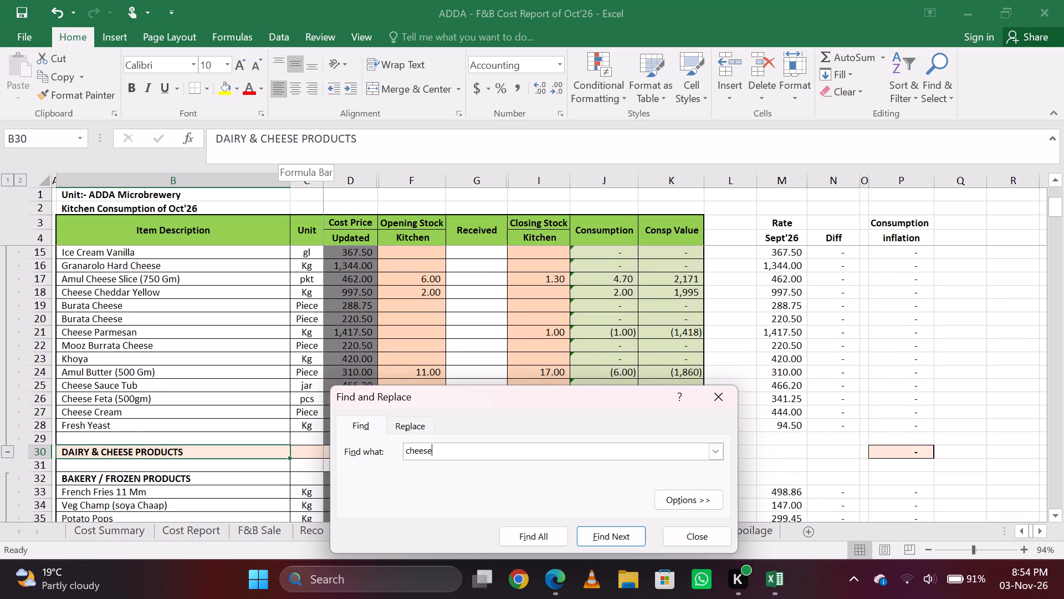
key("Return")
key("Return")
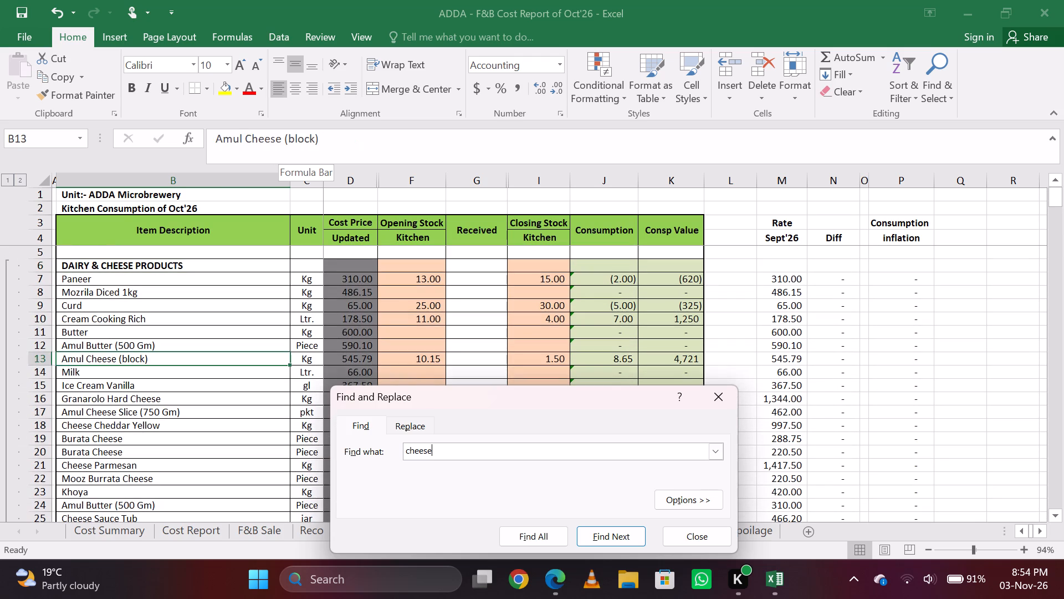
key("Return")
key("Return")
key("Return")
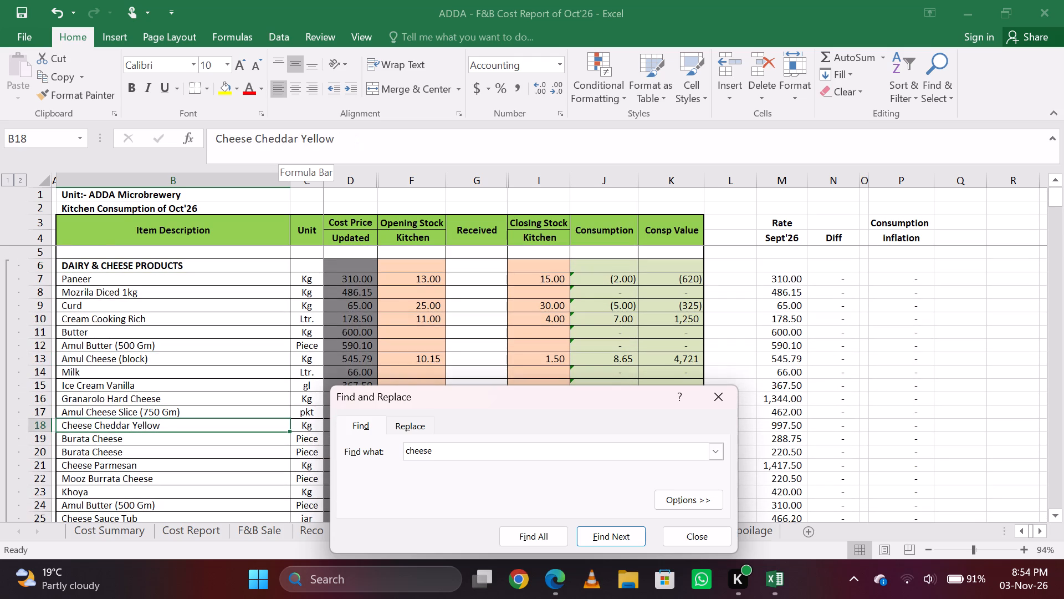
key("Return")
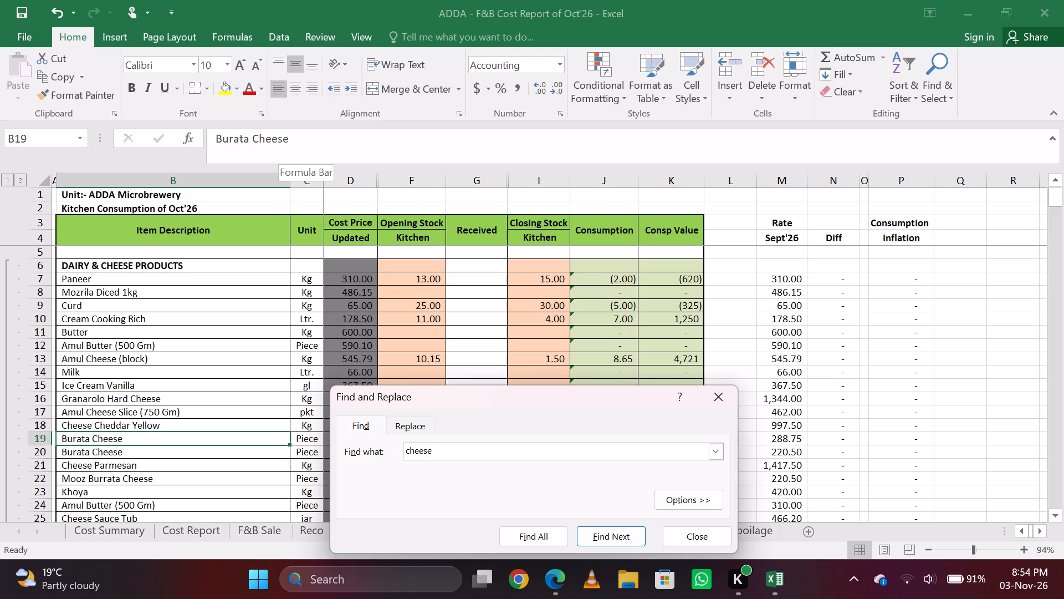
key("Return")
key("Return")
key("Return")
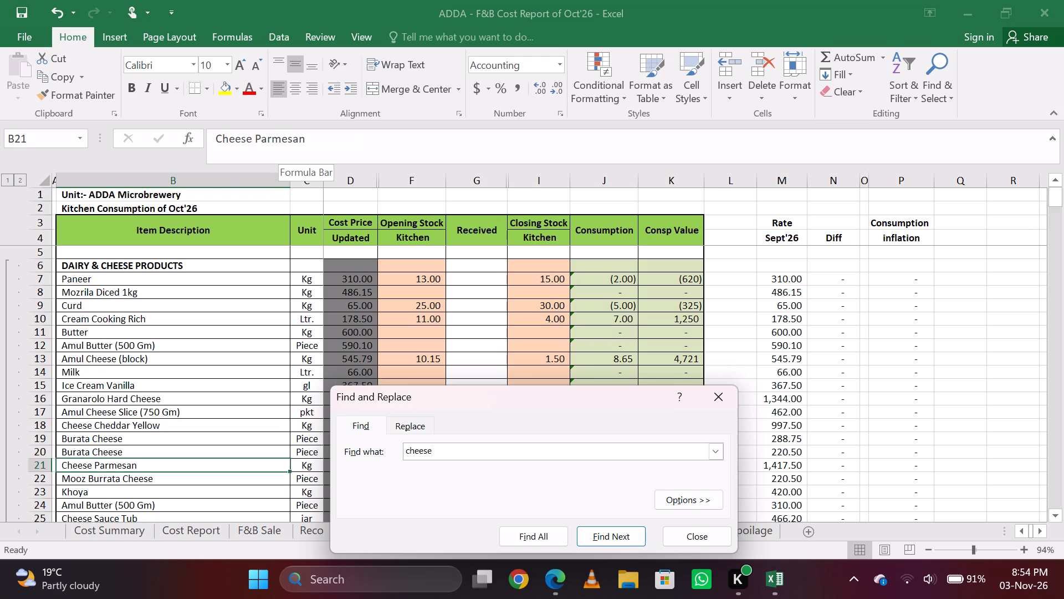
key("Return")
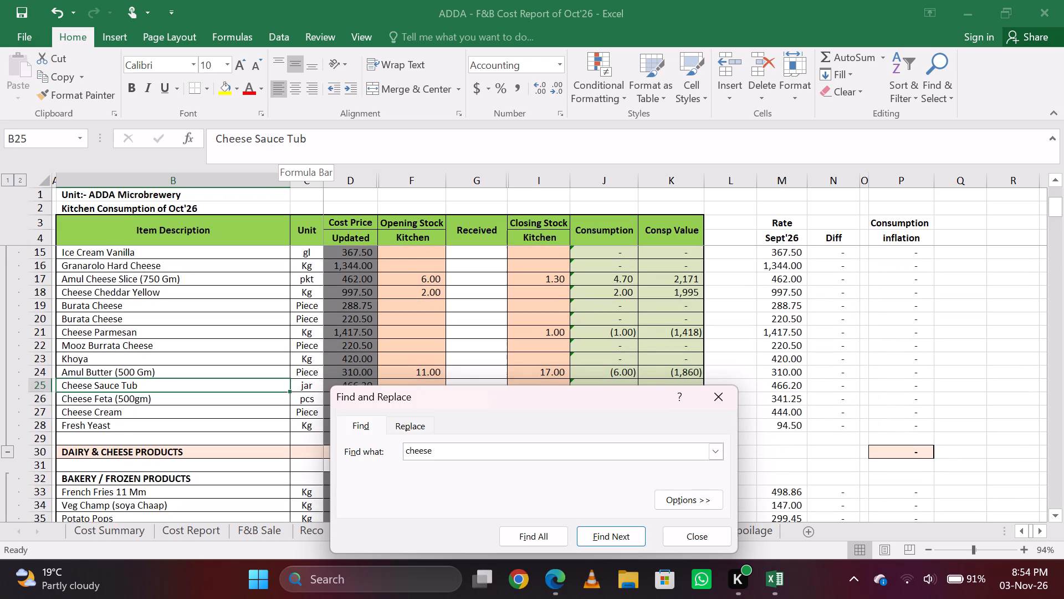
key("Return")
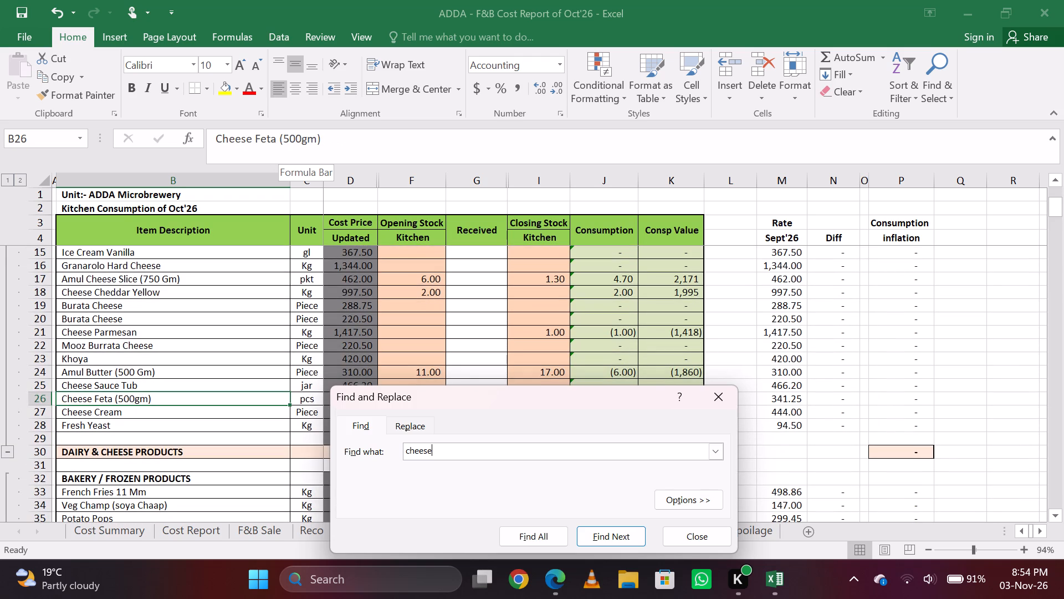
key("Escape")
key("Down")
key("Up")
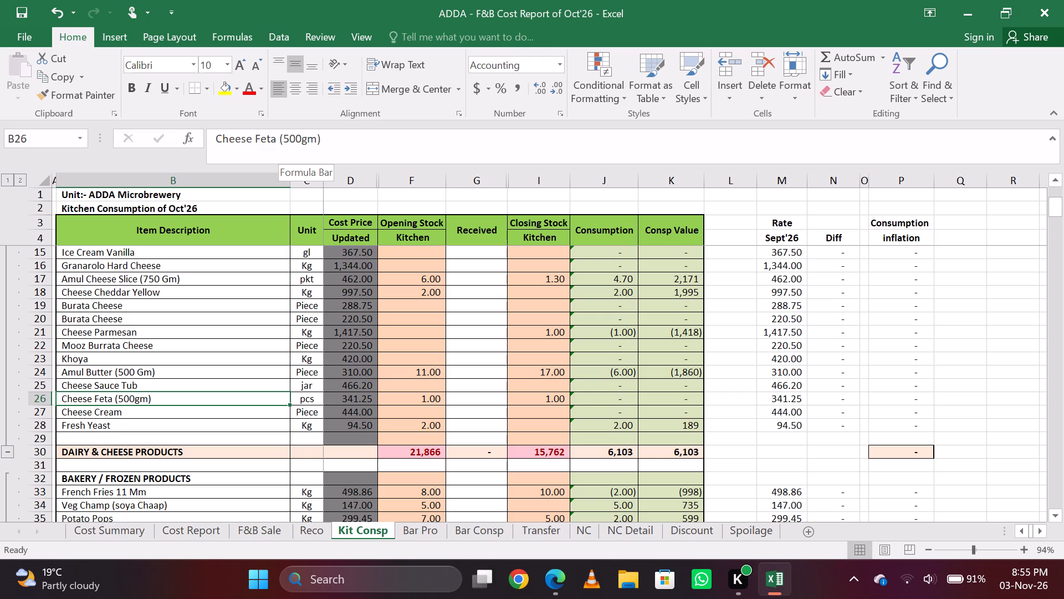
Examine the Cheese Feta (500gm) row across its columns, ending on its Closing Stock cell.
key("Right")
key("Right")
key("Right")
key("Right")
key("Right")
key("Right")
key("Left")
key("Left")
key("Left")
key("Left")
key("Left")
key("Left")
key("Left")
key("Left")
key("Left")
key("Left")
key("Left")
key("Left")
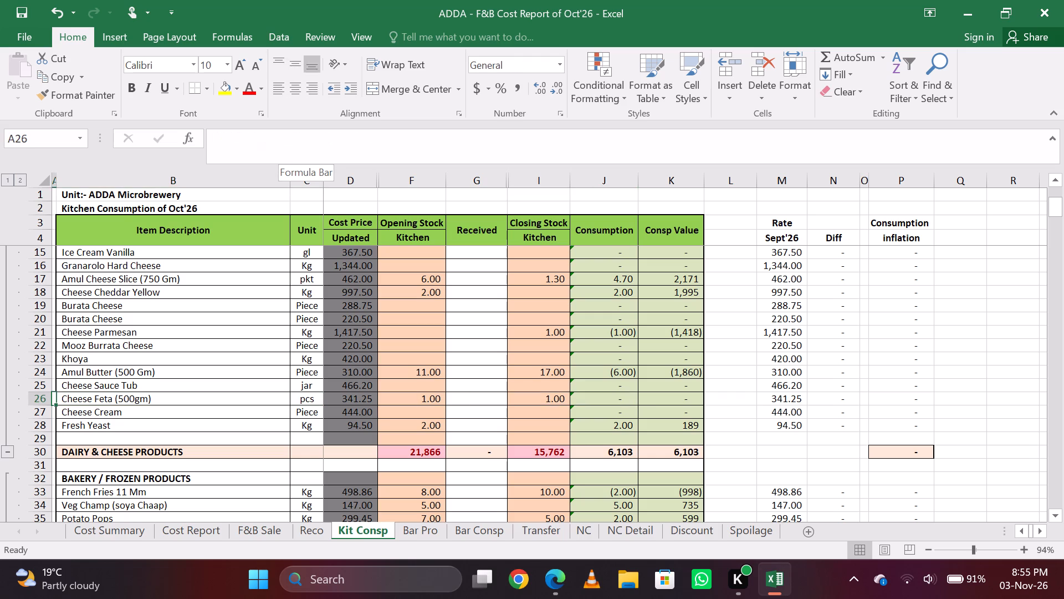
key("Right")
key("Right")
key("Right")
key("Right")
key("Right")
key("Right")
key("Right")
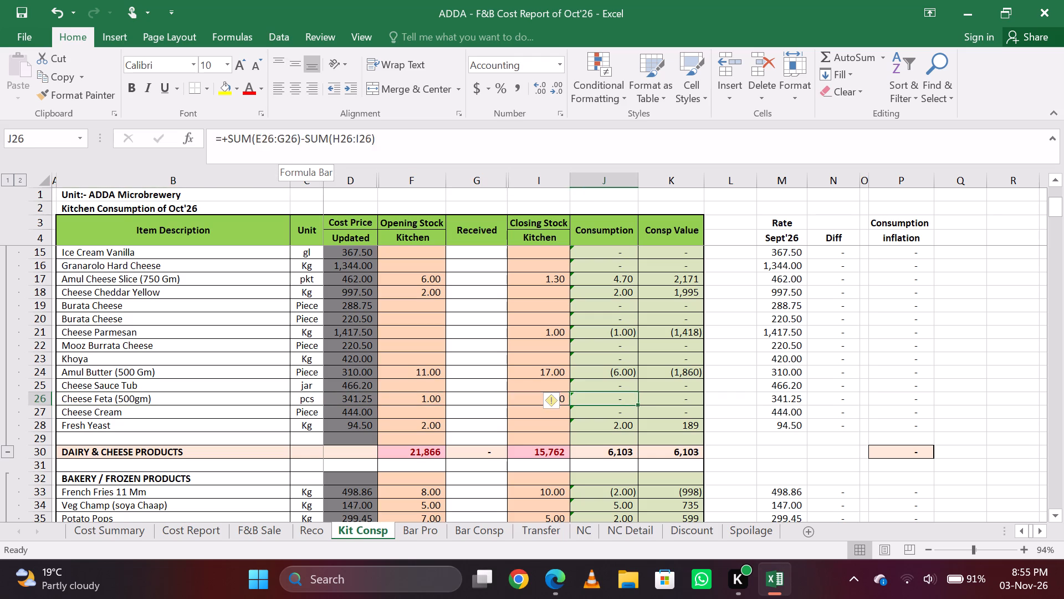
key("Left")
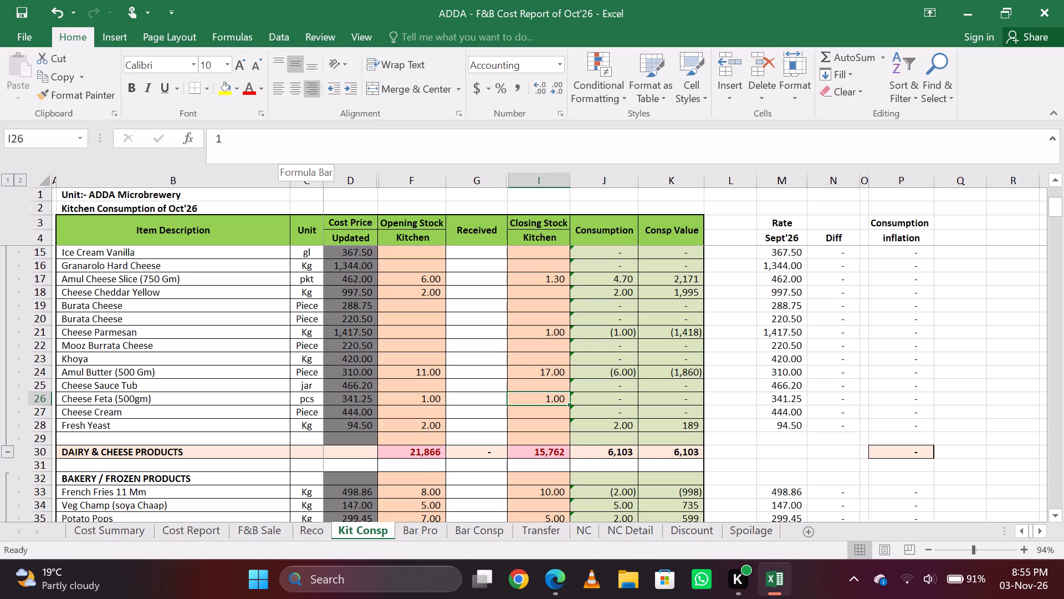
Review the end of the Kit Consp sheet, from the grand total up to the semifinished items and the Glouti Kabab closing stock.
key("Page_Down")
key("Page_Down")
key("Page_Down")
key("Page_Down")
key("Page_Down")
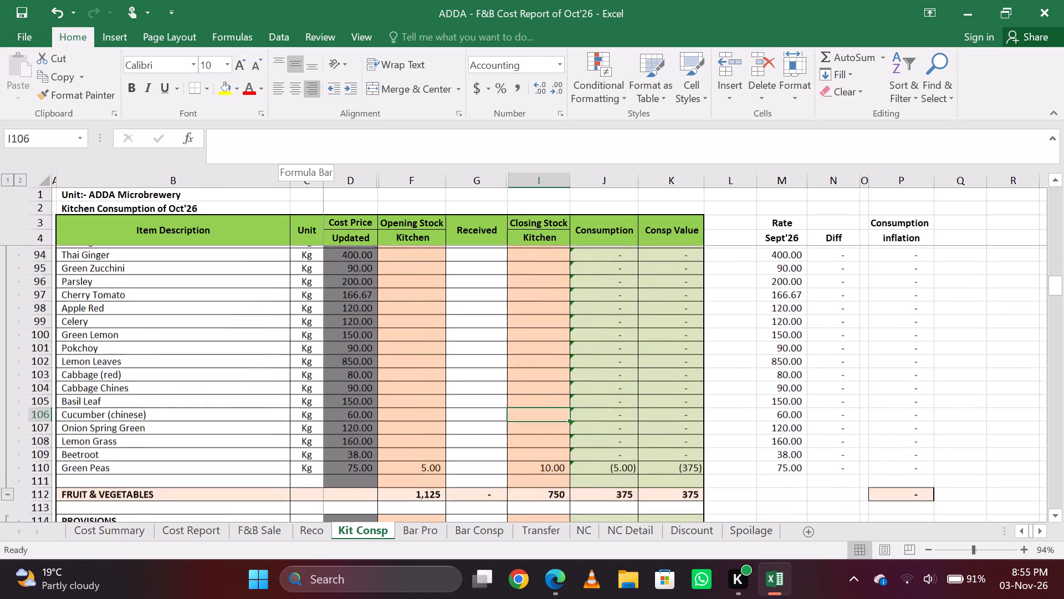
key("Page_Down")
key("Page_Down")
key("Page_Down")
key("Page_Down")
key("Page_Down")
key("Page_Down")
key("Page_Down")
key("Page_Down")
key("Page_Down")
key("Page_Down")
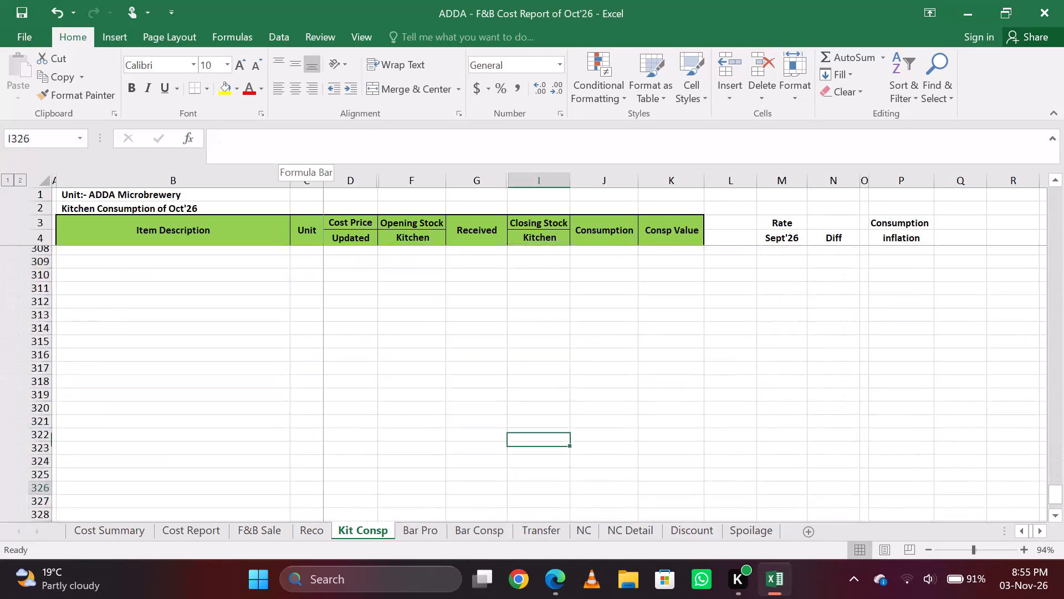
key("Page_Up")
key("Page_Up")
key("Page_Down")
key("Up")
key("Up")
key("Up")
key("Up")
key("Up")
key("Up")
key("Up")
key("Up")
key("Up")
key("Up")
key("Up")
key("Up")
key("Up")
key("Up")
key("Up")
key("Up")
key("Up")
key("Up")
key("Up")
key("Up")
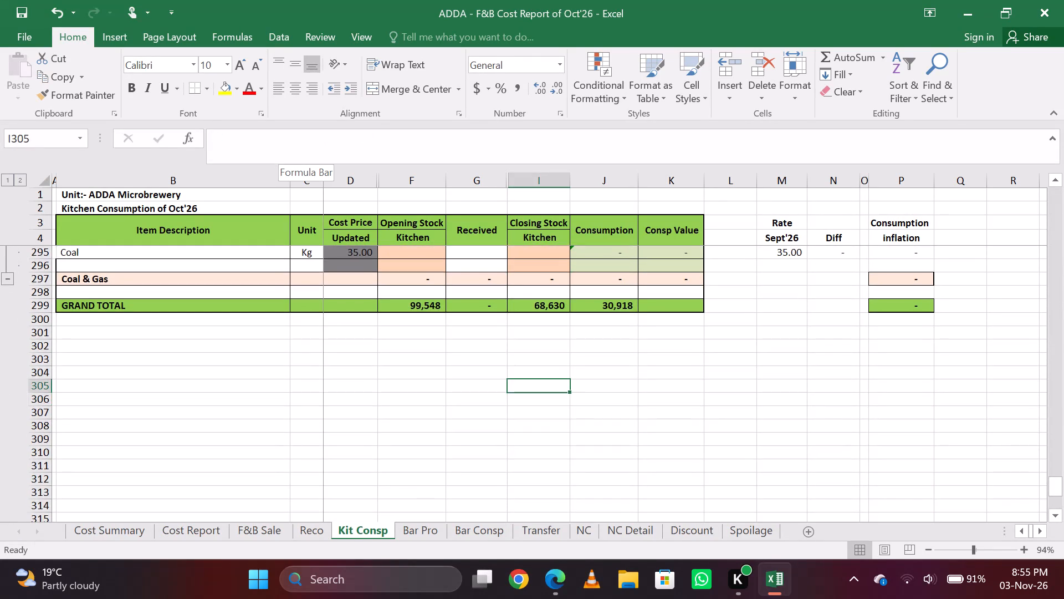
key("Up")
key("Up")
key("Down")
key("Down")
key("Down")
key("Down")
key("Down")
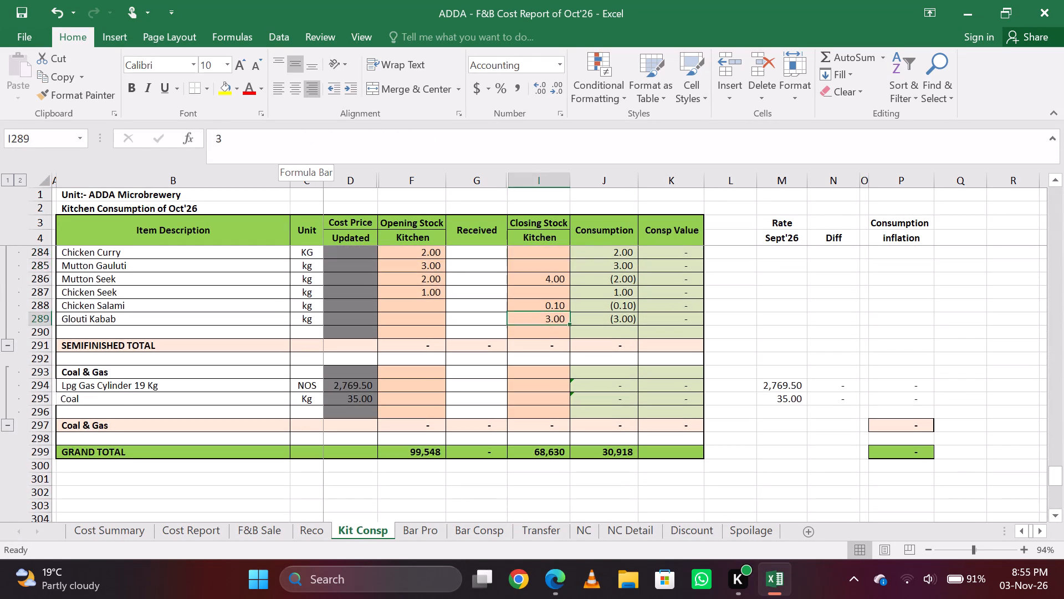
Review the Kit Consp sheet from the semifinished items back up to the Dairy & Cheese Products section.
key("Page_Up")
key("Page_Up")
key("Page_Up")
key("Page_Up")
key("Page_Up")
key("Page_Up")
key("Page_Up")
key("Page_Up")
key("Page_Up")
key("Page_Up")
key("Page_Up")
key("Page_Up")
key("Page_Up")
key("Page_Up")
key("Page_Up")
key("Page_Up")
key("Page_Up")
key("Page_Up")
key("Page_Up")
key("Page_Up")
key("Page_Up")
key("Page_Up")
key("Page_Up")
key("Page_Up")
key("Page_Up")
key("Page_Up")
key("Page_Up")
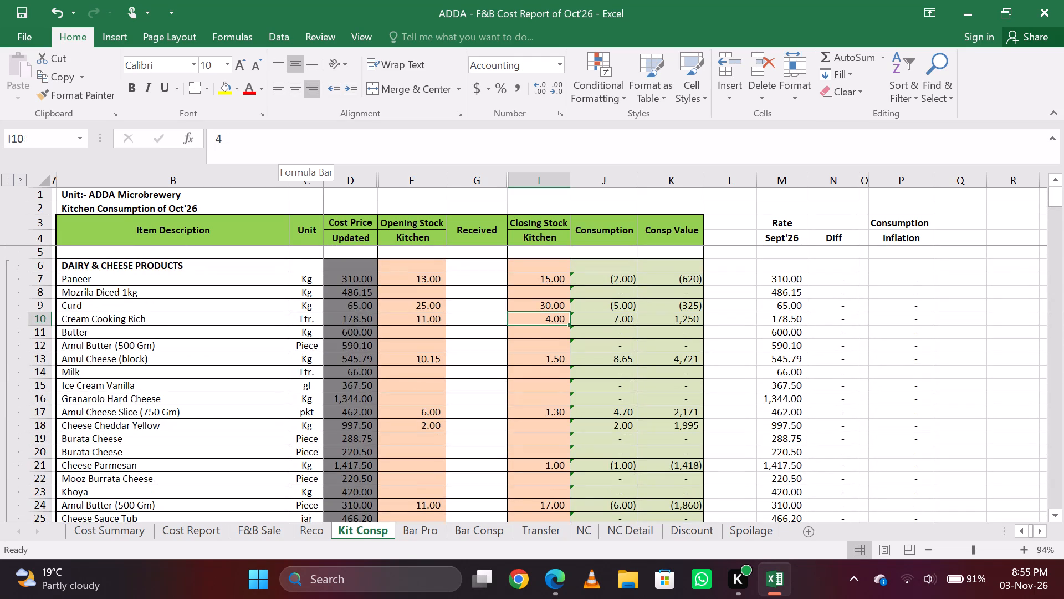
Review the entries on the Spoilage sheet, from the Continental items through the Tandoor and Chinesh rows.
key("ctrl+Page_Down")
key("ctrl+Page_Down")
key("ctrl+Page_Down")
key("ctrl+Page_Down")
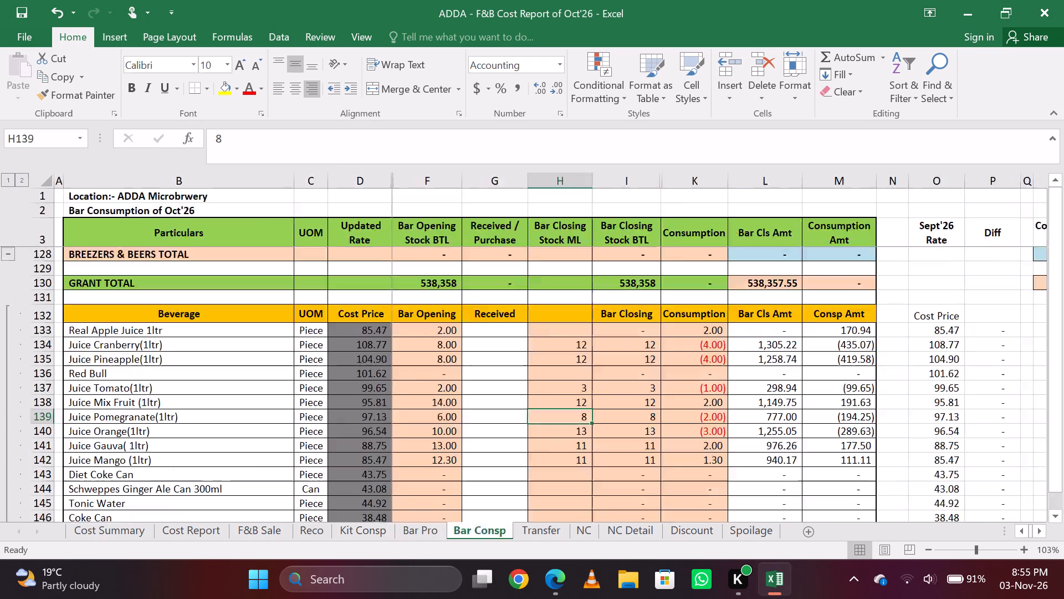
key("ctrl+Page_Down")
key("ctrl+Page_Down")
key("ctrl+Page_Down")
key("Left")
key("Left")
key("Left")
key("Left")
key("Left")
key("Left")
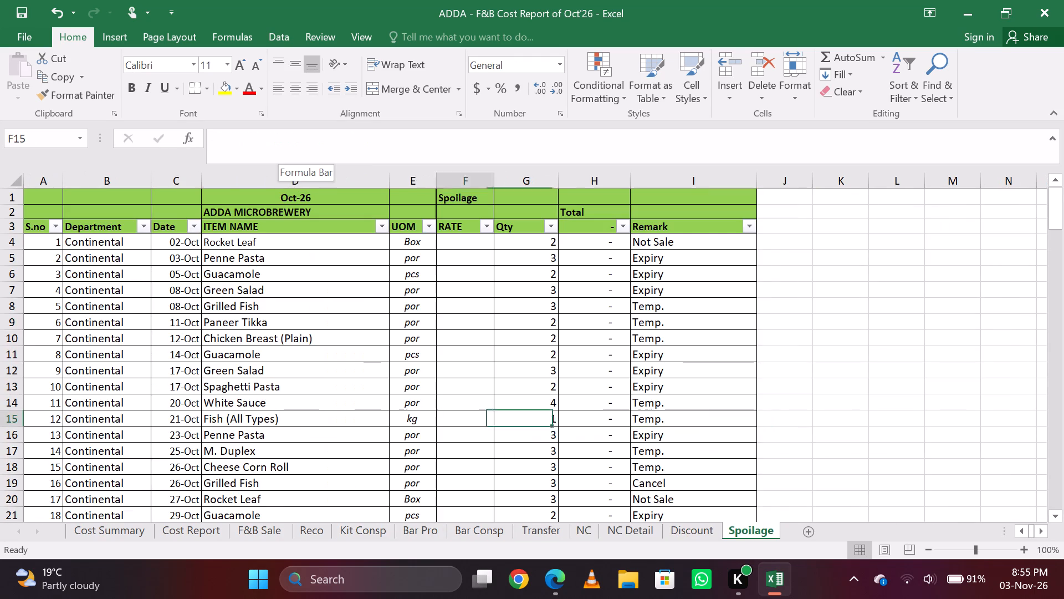
key("Down")
key("Down")
key("Down")
key("Down")
key("Down")
key("Down")
key("Down")
key("Down")
key("Down")
key("Down")
key("Down")
key("Down")
key("Down")
key("Down")
key("Down")
key("Down")
key("Down")
key("Down")
key("Down")
key("Down")
key("Left")
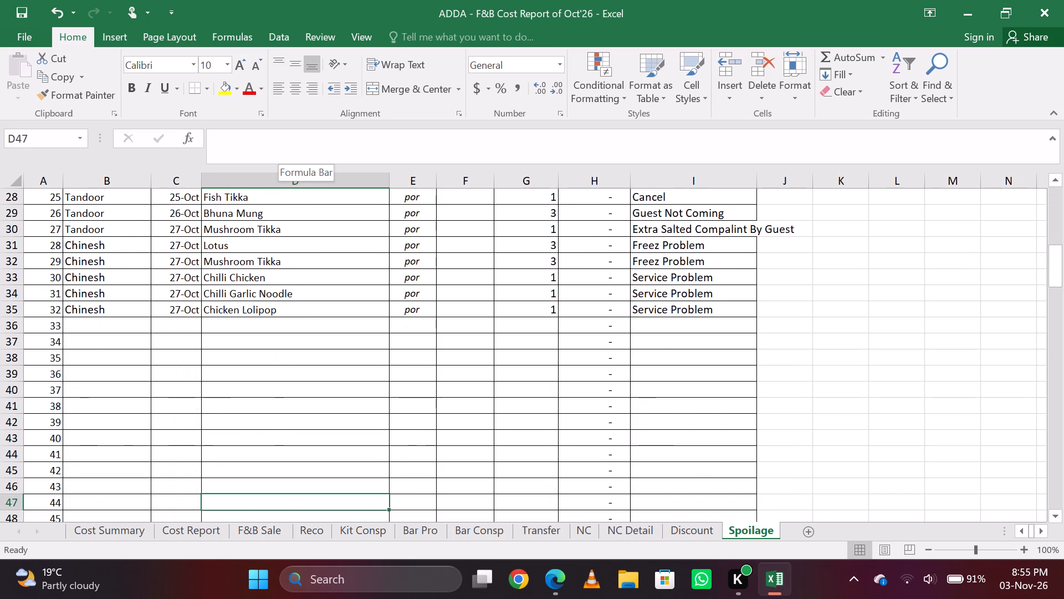
key("Up")
key("Up")
key("Up")
key("Up")
key("Up")
key("Up")
key("Up")
key("Up")
key("Up")
key("Up")
key("Up")
key("Up")
key("Up")
key("Up")
key("Up")
key("Up")
key("Up")
key("Up")
key("Up")
key("Up")
Set the date of the Chinesh Lotus entry on the Spoilage sheet to 9-10-2026.
key("Down")
key("Down")
key("Down")
key("Down")
key("Down")
key("Down")
key("Down")
key("Down")
key("Down")
key("Down")
key("Down")
key("Down")
key("Down")
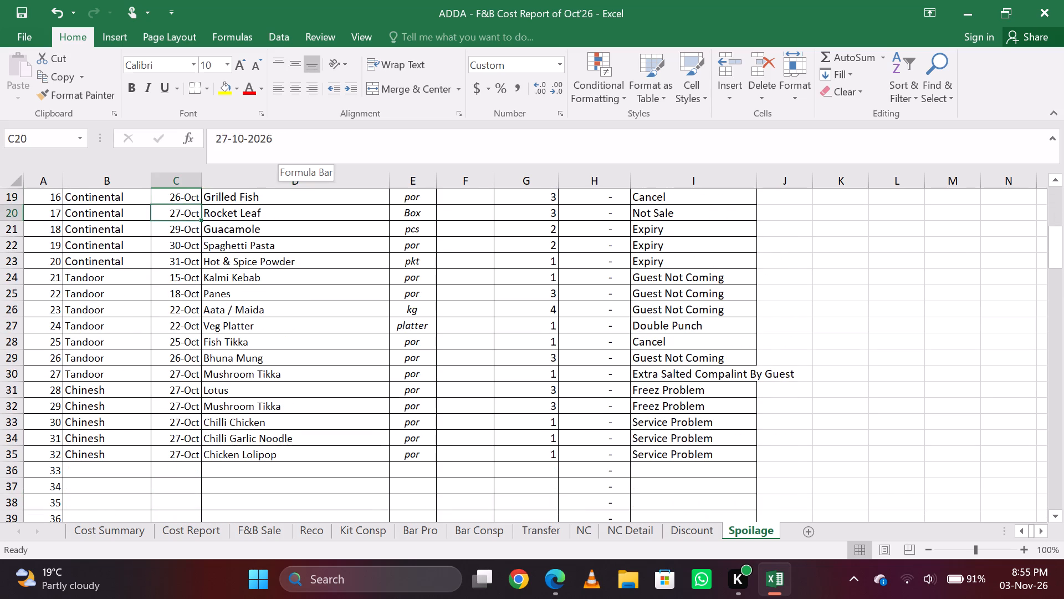
key("Down")
key("Up")
key("Up")
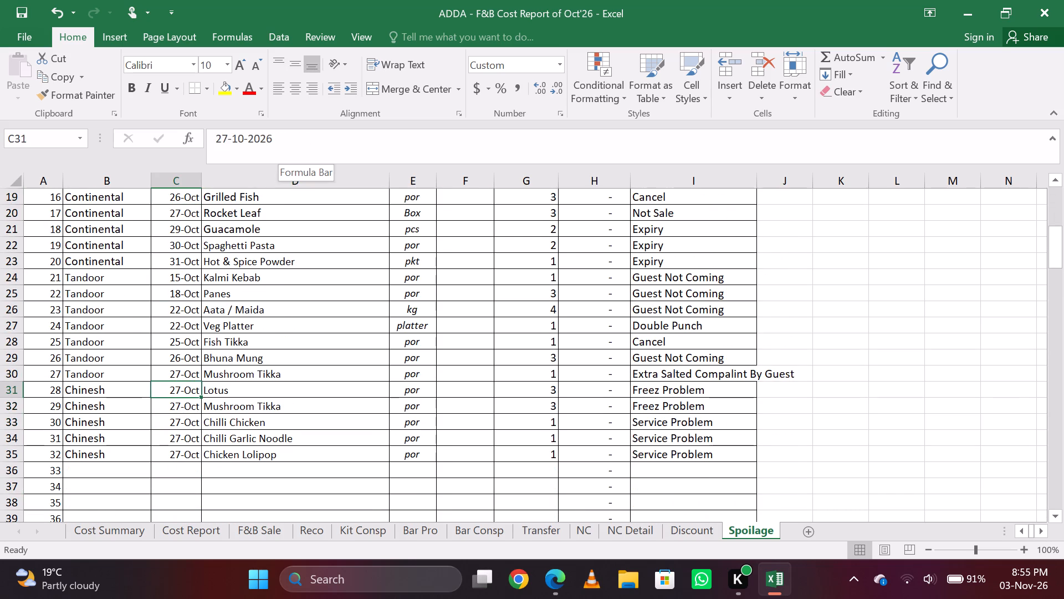
key("Up")
key("Down")
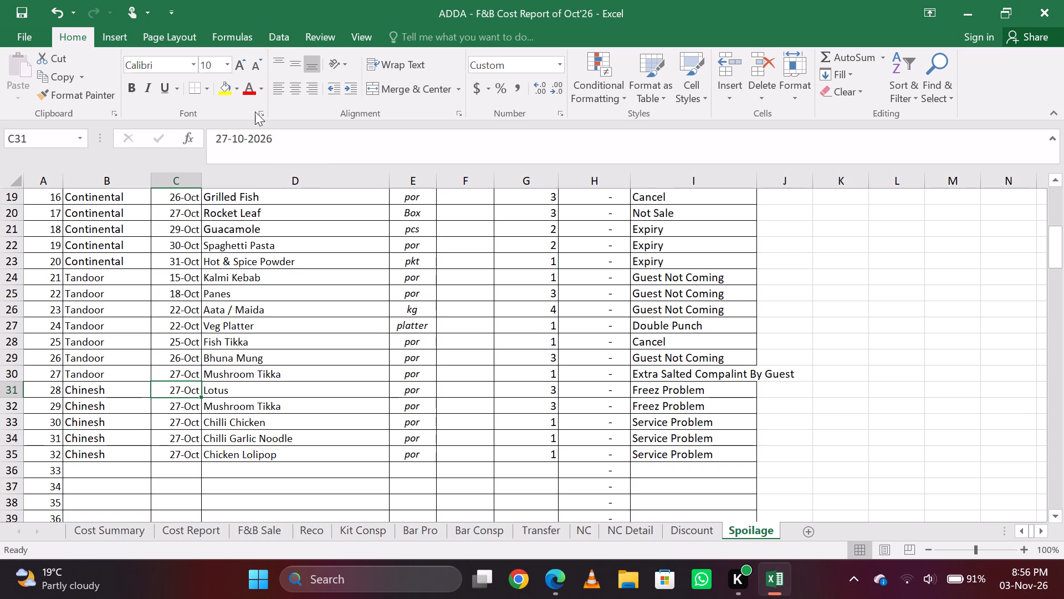
left_click(232, 134)
key("Left")
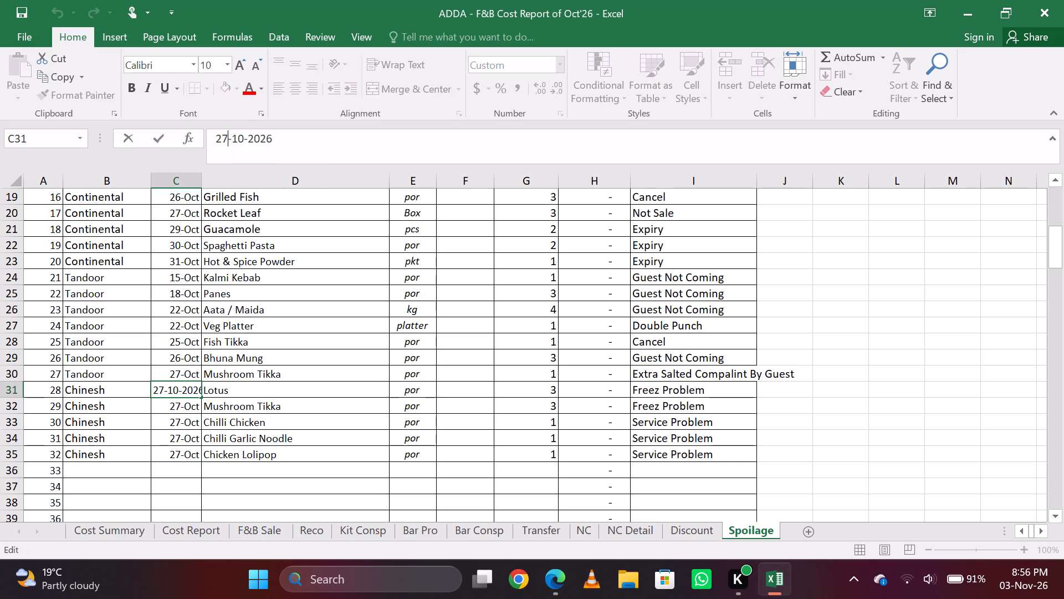
key("BackSpace")
key("BackSpace")
key("9")
key("Return")
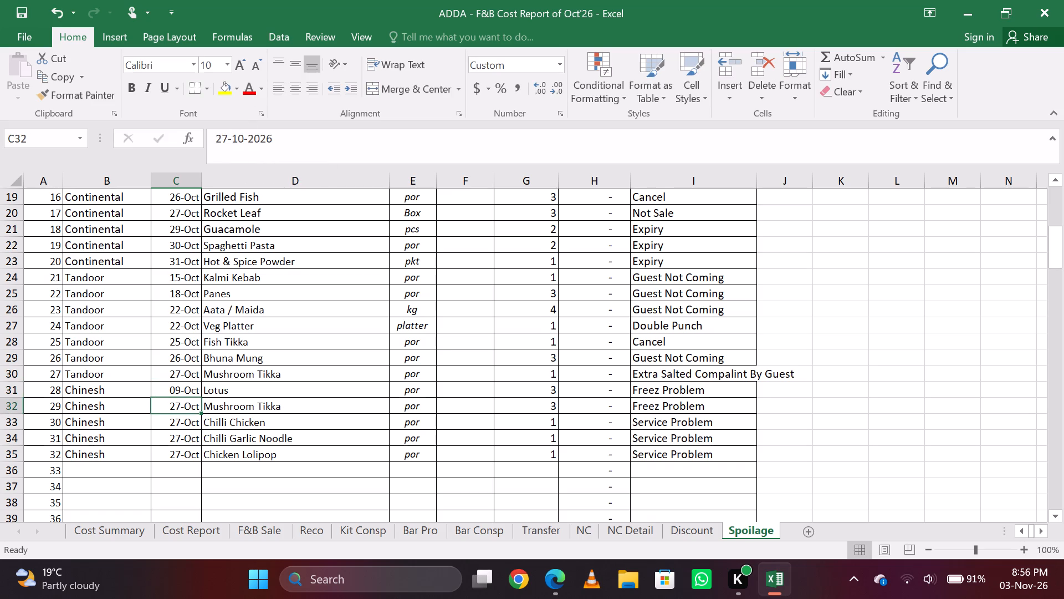
Set the date of the Chinesh Mushroom Tikka spoilage entry to 10-10-2026.
left_click(232, 134)
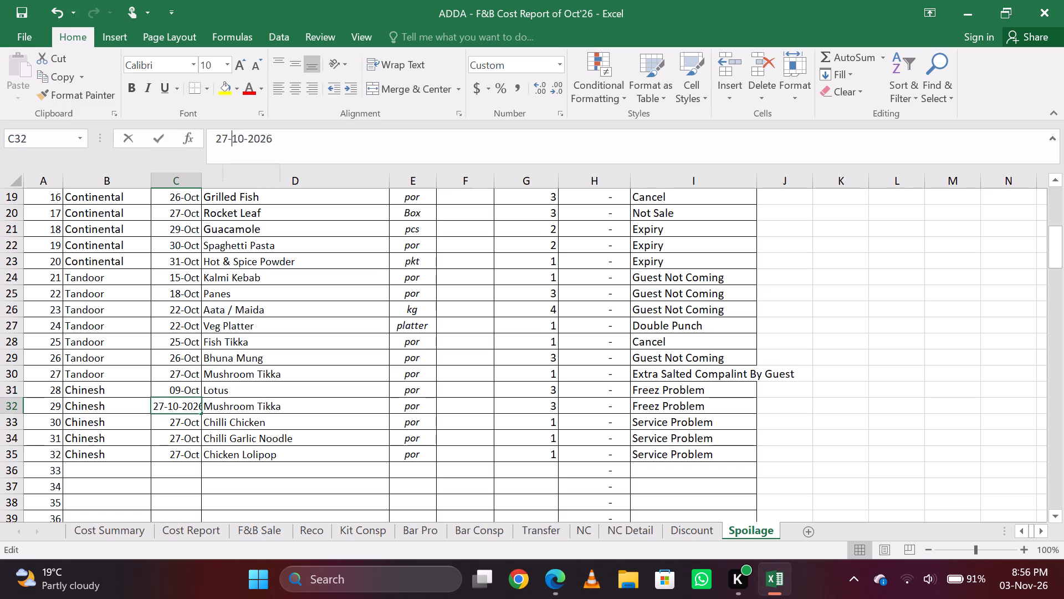
key("BackSpace")
key("BackSpace")
key("BackSpace")
type("10-")
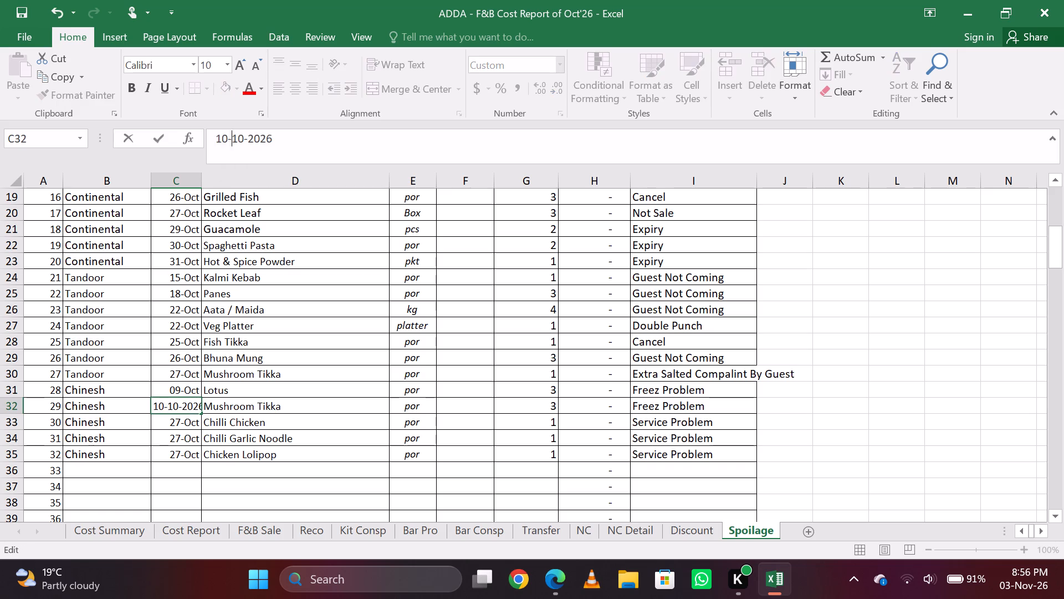
key("Return")
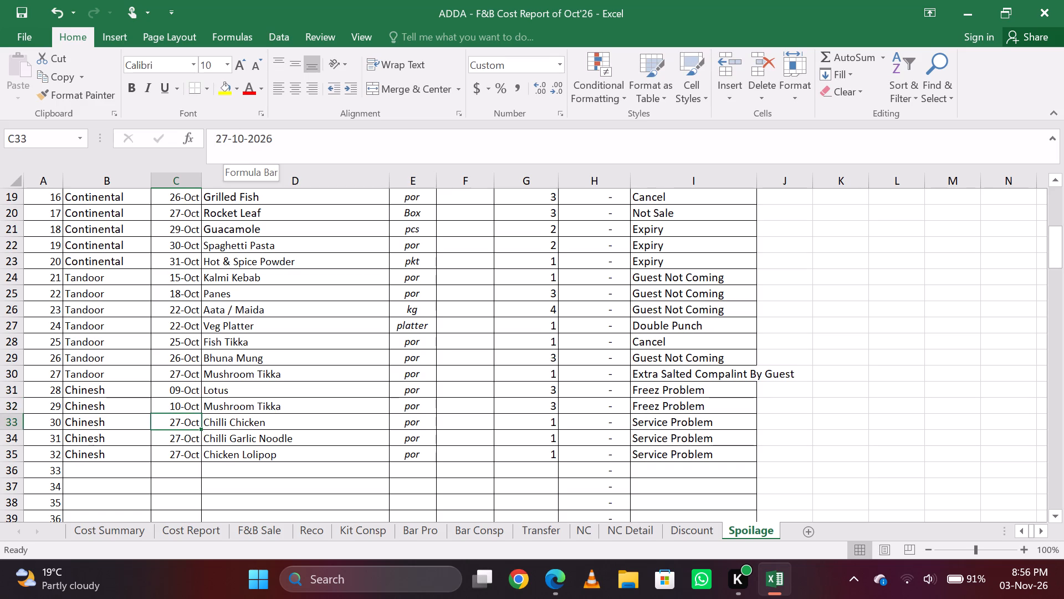
Set the date of the Chilli Chicken spoilage entry to 18-10-2026.
left_click(223, 136)
key("Right")
key("BackSpace")
key("BackSpace")
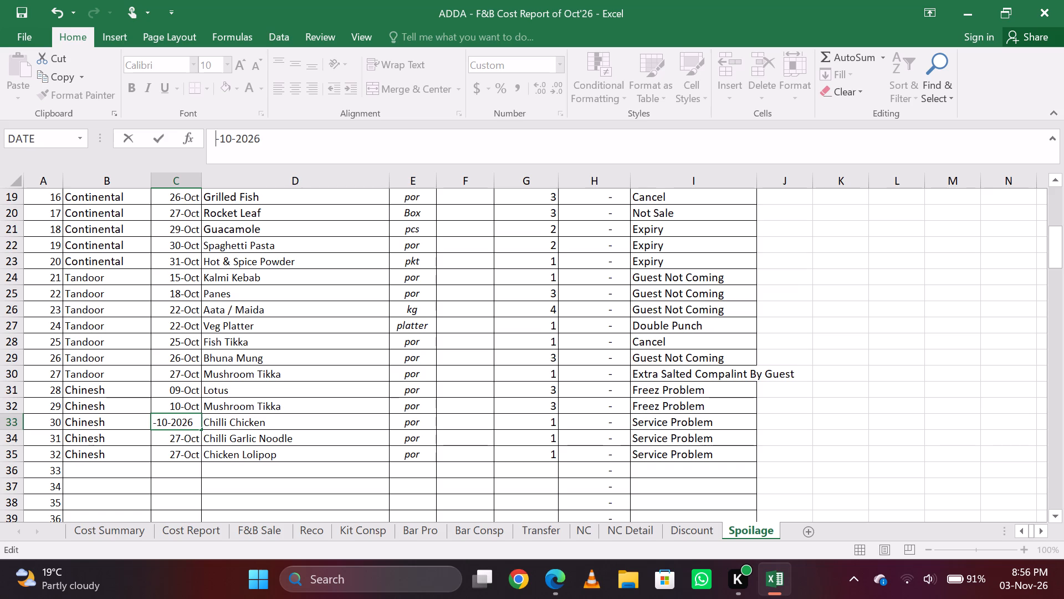
type("18")
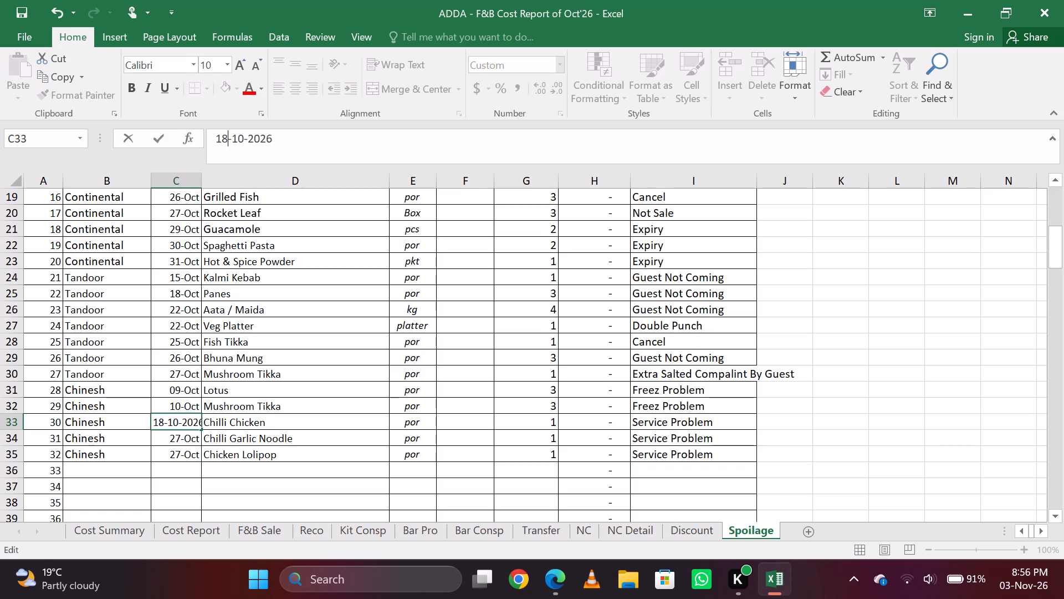
key("Return")
Set the date of the Chilli Garlic Noodle spoilage entry to 20-10-2026.
left_click(223, 136)
key("Right")
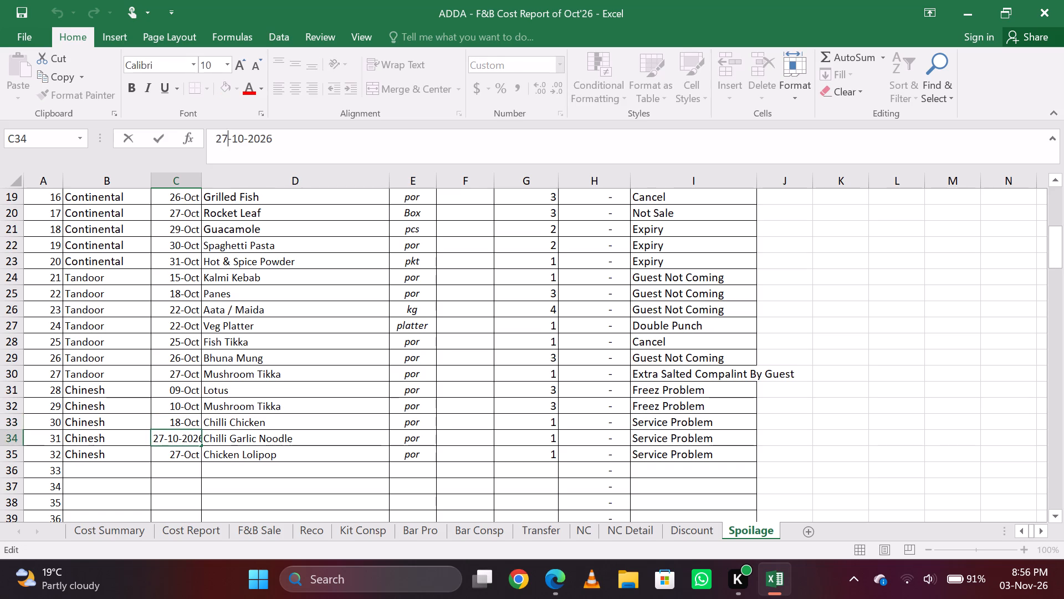
key("BackSpace")
key("0")
key("Return")
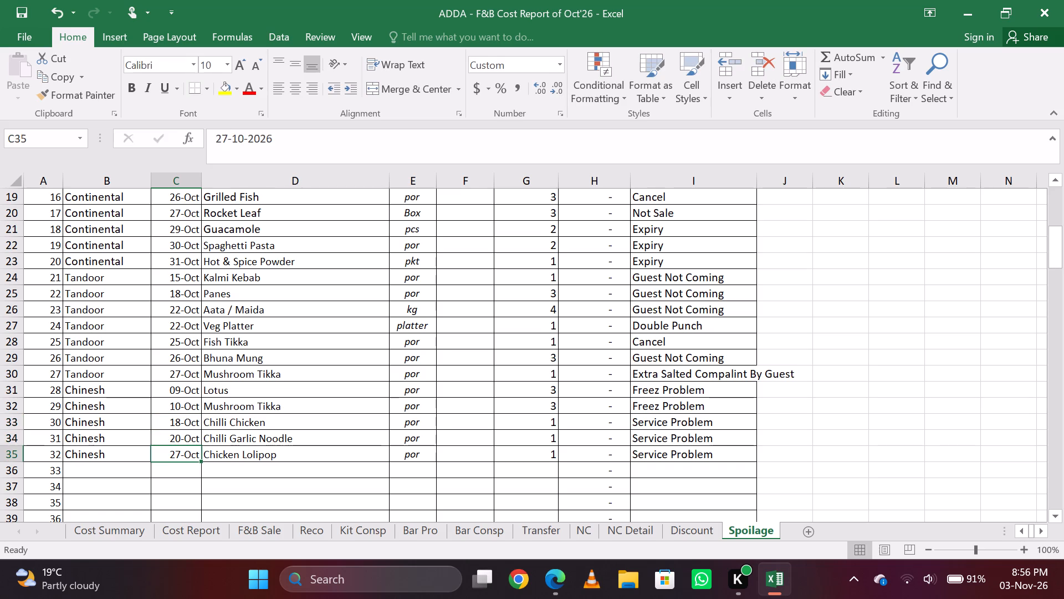
Set the date of the Chicken Lolipop spoilage entry to 26-10-2026 and save the workbook.
left_click(223, 136)
key("Right")
key("BackSpace")
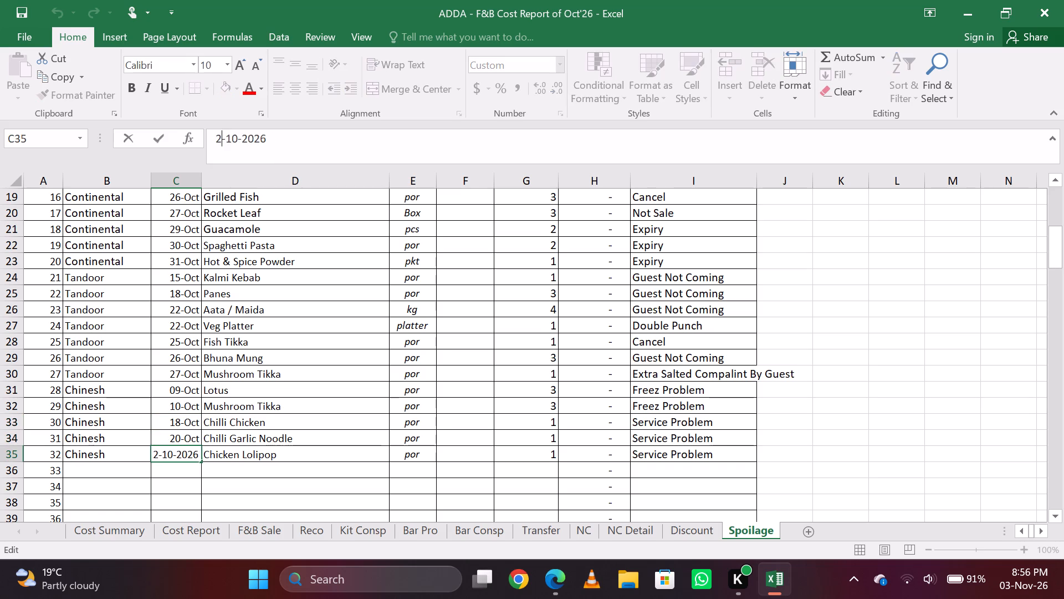
key("6")
key("Return")
key("ctrl+s")
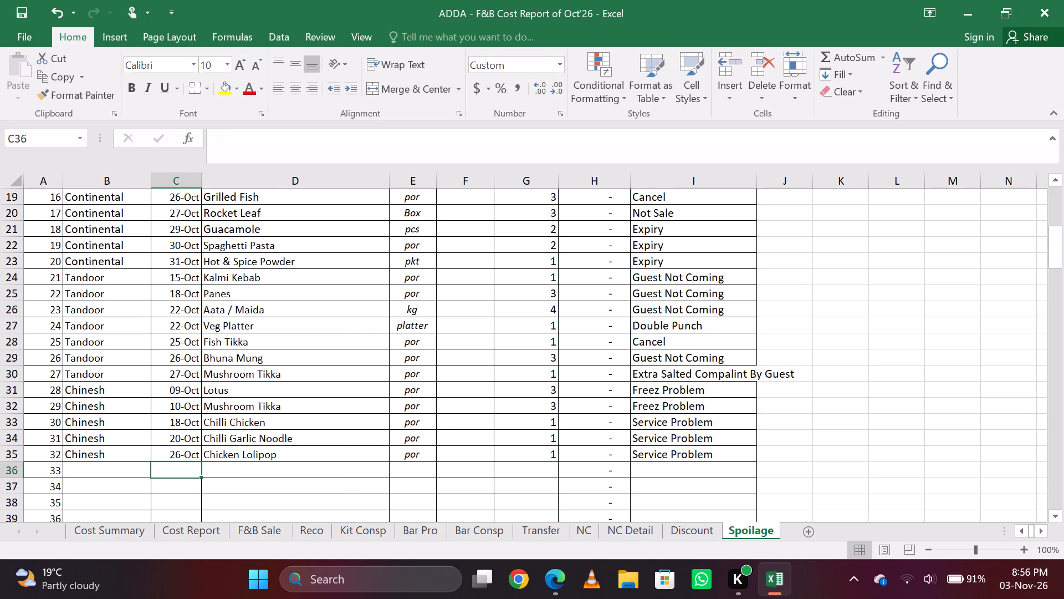
Look over the Bar Pro and Bar Consp sheets, comparing them back and forth.
key("ctrl+Page_Up")
key("ctrl+Page_Up")
key("ctrl+Page_Up")
key("ctrl+Page_Up")
key("ctrl+Page_Up")
key("ctrl+Page_Up")
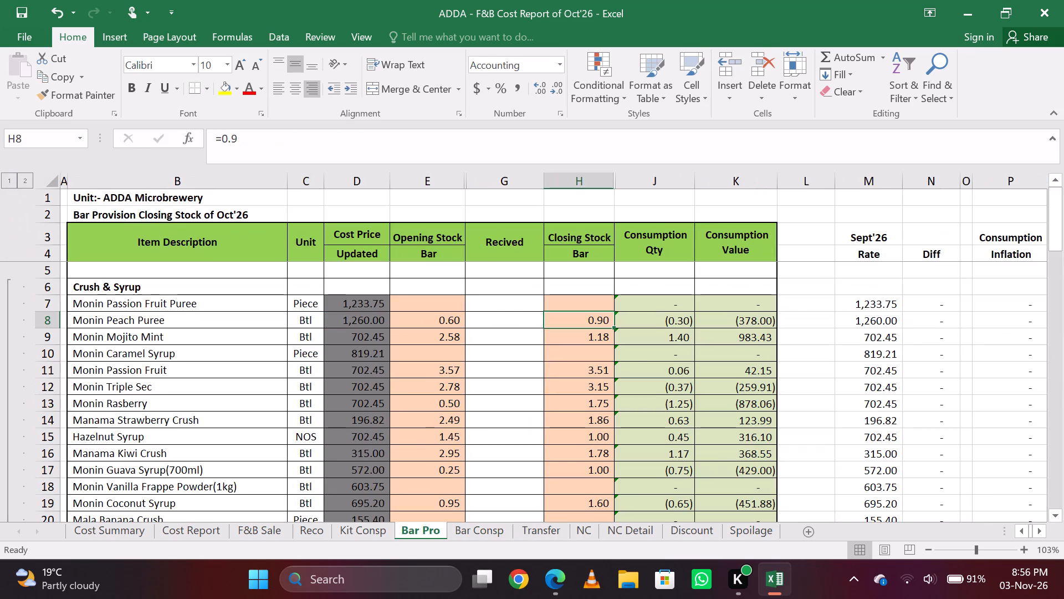
key("ctrl+Page_Down")
key("ctrl+Page_Down")
key("ctrl+Page_Up")
key("ctrl+Page_Up")
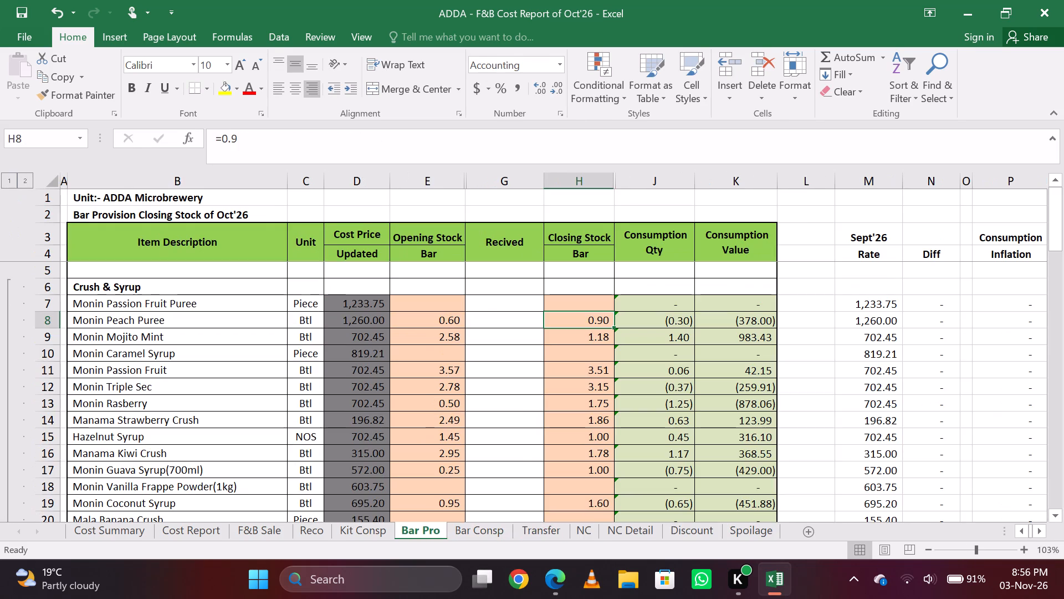
key("ctrl+Page_Down")
key("Down")
key("Up")
key("ctrl+Page_Up")
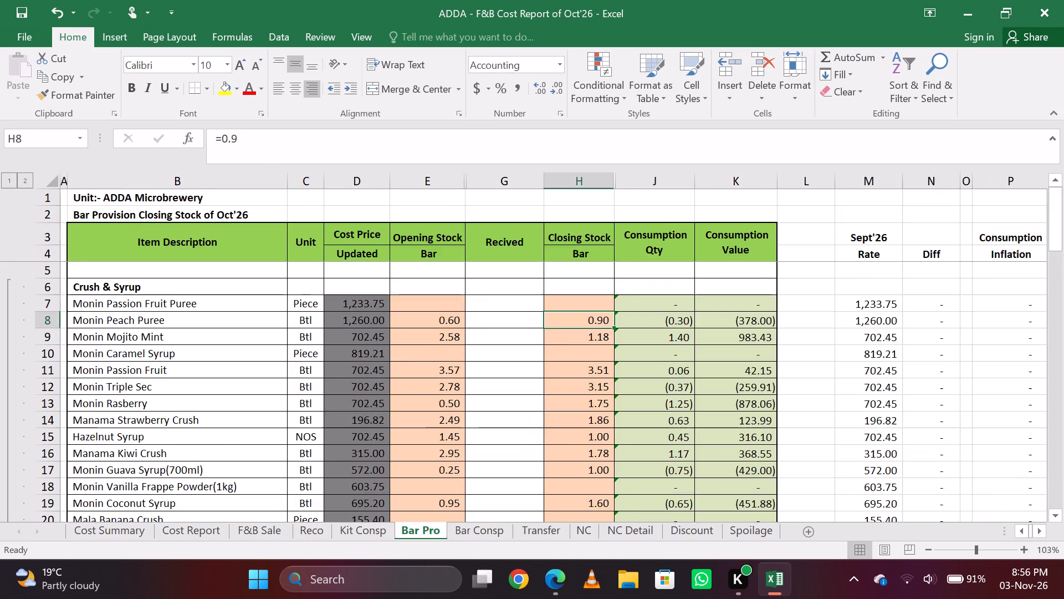
Examine the closing stock of the Dairy & Cheese Products items on the Kit Consp sheet.
key("ctrl+Page_Up")
key("Down")
key("Down")
key("Down")
key("Down")
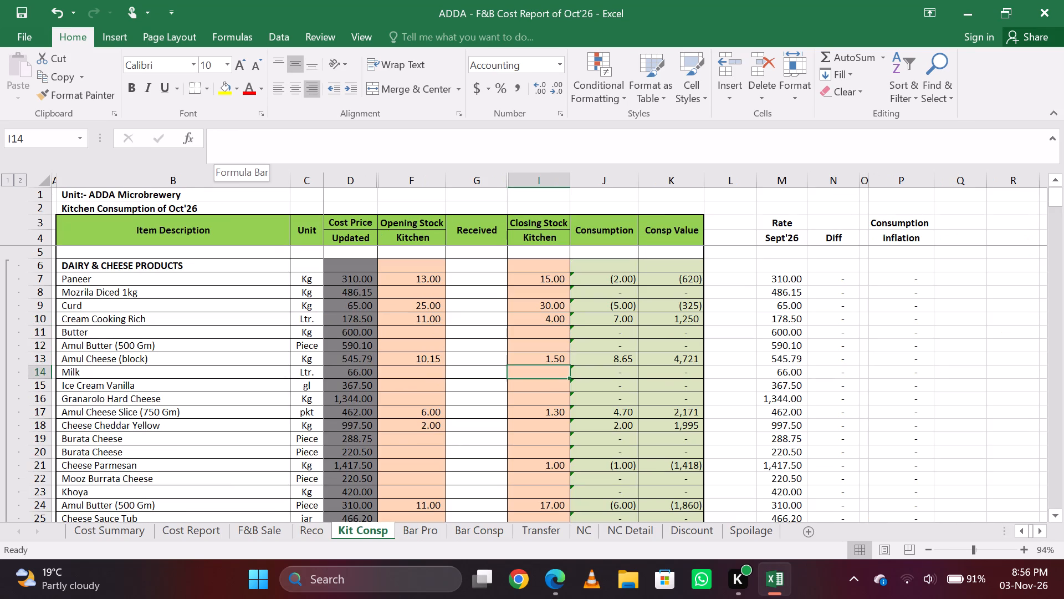